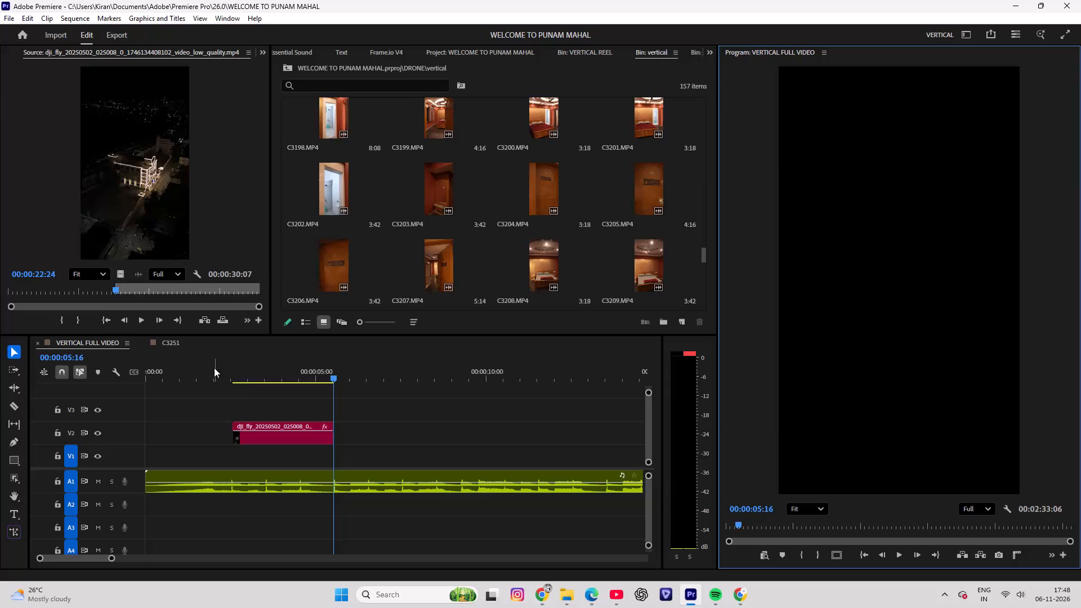
Play the drone clip in the sequence from its start to past its end.
{"action": "left_click_drag", "start_coordinate": [246, 373], "coordinate": [234, 385]}
{"action": "key", "text": "space"}
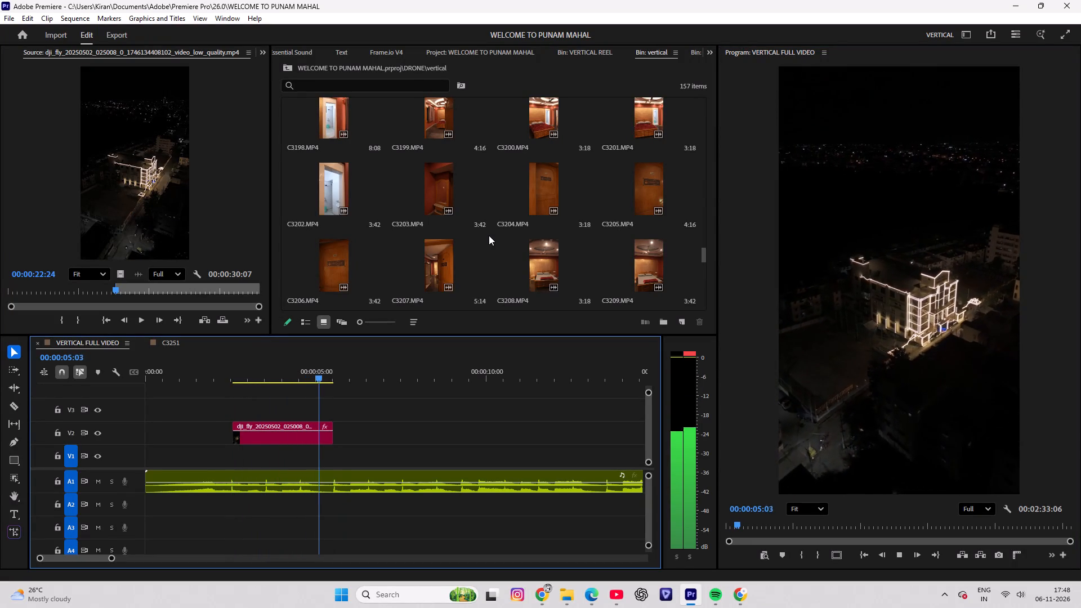
{"action": "key", "text": "space"}
Browse the clips in the vertical bin for a shot to follow the opening drone clip.
{"action": "scroll", "coordinate": [462, 131], "scroll_direction": "down", "scroll_amount": 5}
{"action": "scroll", "coordinate": [455, 148], "scroll_direction": "up", "scroll_amount": 11}
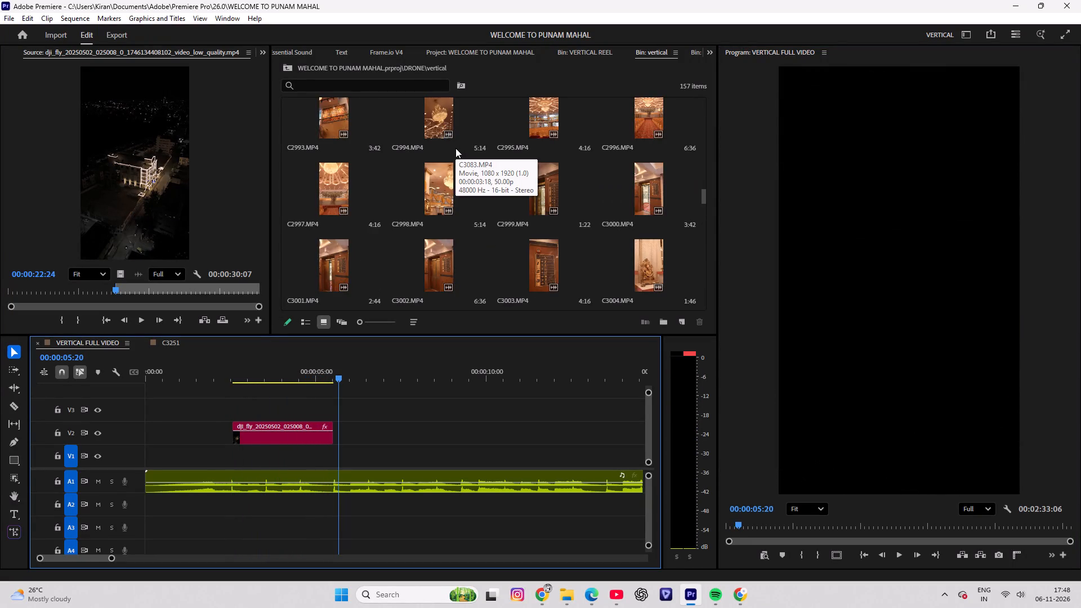
{"action": "scroll", "coordinate": [455, 148], "scroll_direction": "up", "scroll_amount": 20}
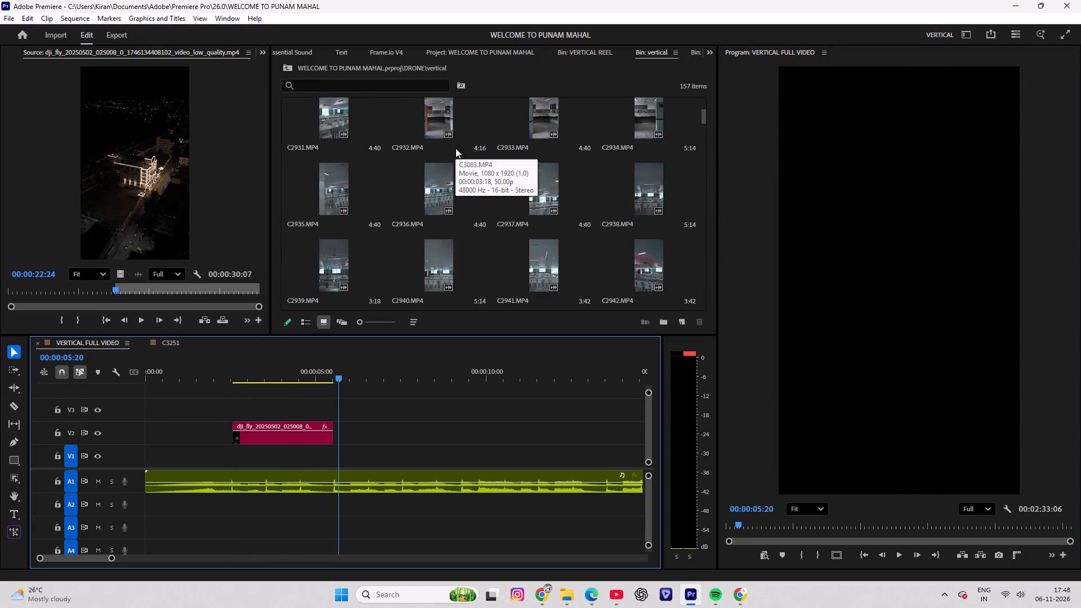
{"action": "scroll", "coordinate": [455, 148], "scroll_direction": "up", "scroll_amount": 4}
{"action": "left_click_drag", "start_coordinate": [703, 104], "coordinate": [707, 293]}
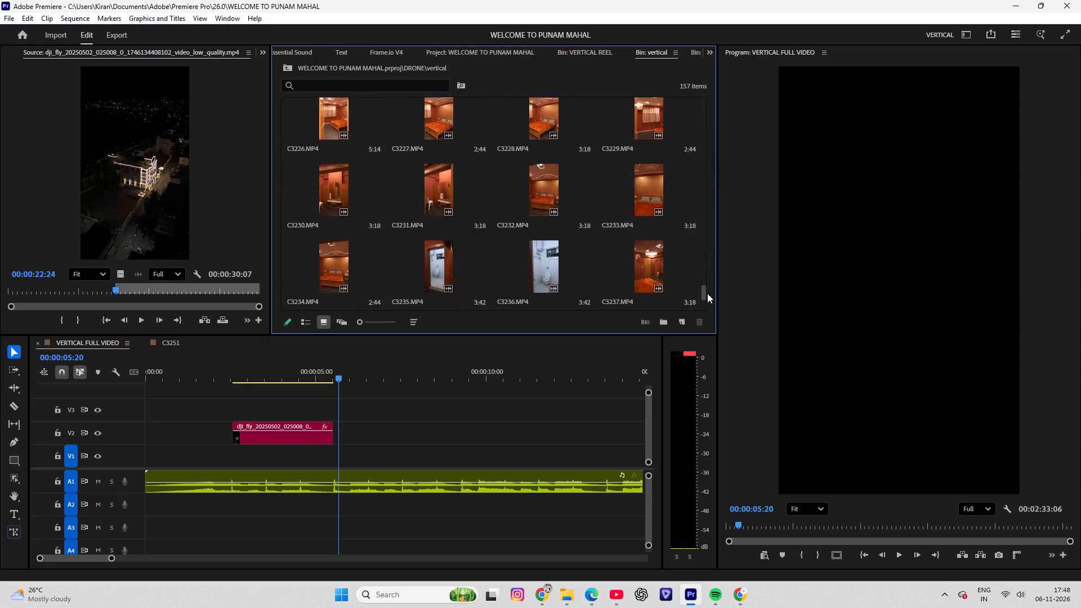
{"action": "left_click_drag", "start_coordinate": [707, 293], "coordinate": [707, 314]}
{"action": "scroll", "coordinate": [521, 260], "scroll_direction": "up", "scroll_amount": 4}
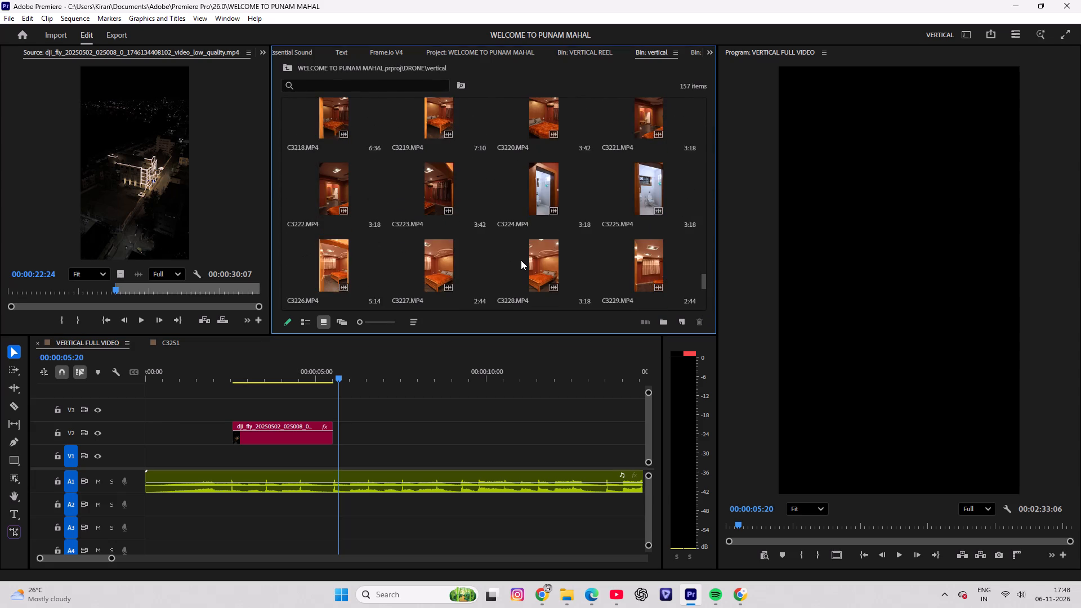
{"action": "scroll", "coordinate": [521, 260], "scroll_direction": "up", "scroll_amount": 2}
{"action": "scroll", "coordinate": [557, 234], "scroll_direction": "up", "scroll_amount": 2}
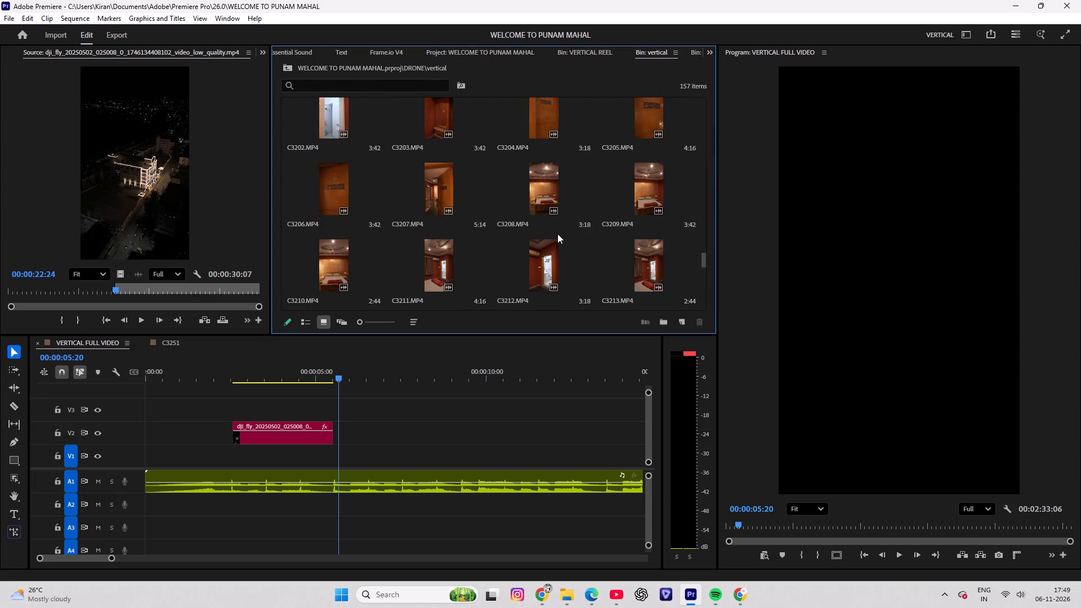
{"action": "scroll", "coordinate": [557, 234], "scroll_direction": "up", "scroll_amount": 5}
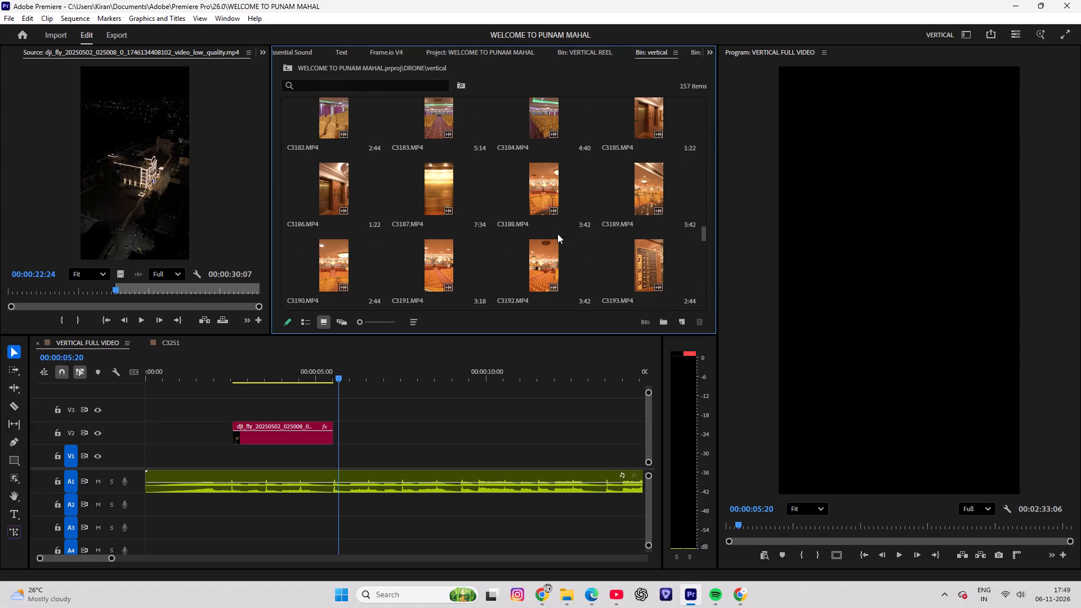
{"action": "scroll", "coordinate": [557, 234], "scroll_direction": "up", "scroll_amount": 4}
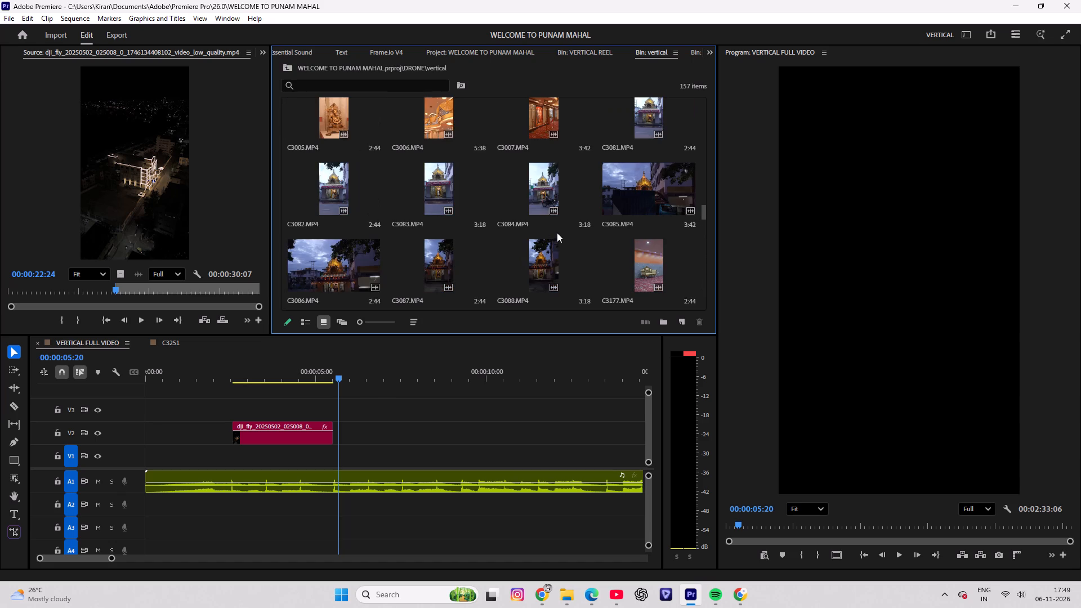
{"action": "scroll", "coordinate": [504, 211], "scroll_direction": "up", "scroll_amount": 4}
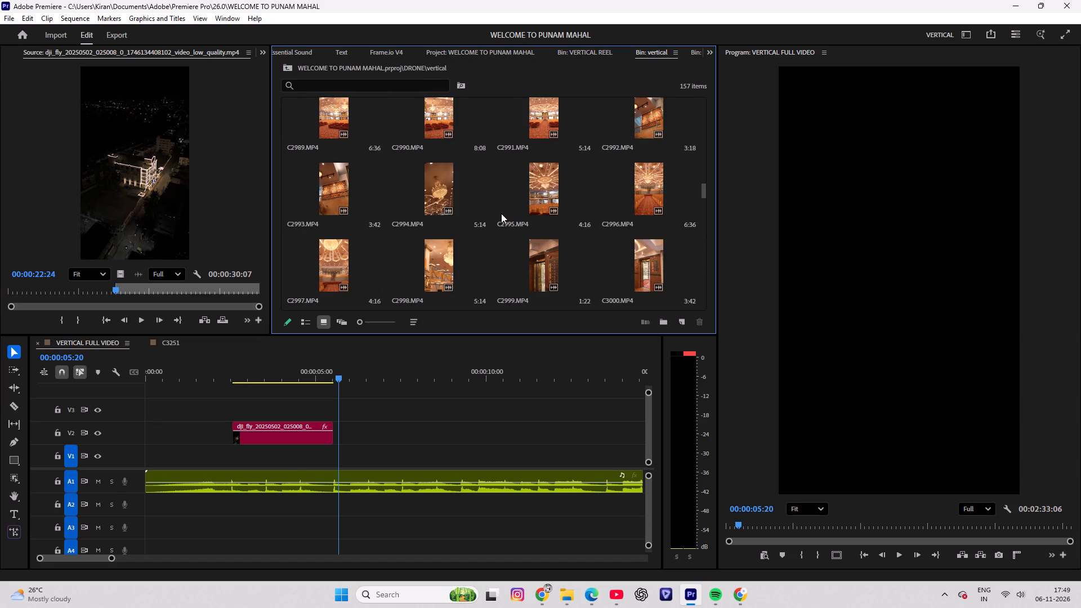
{"action": "left_click_drag", "start_coordinate": [231, 374], "coordinate": [114, 402]}
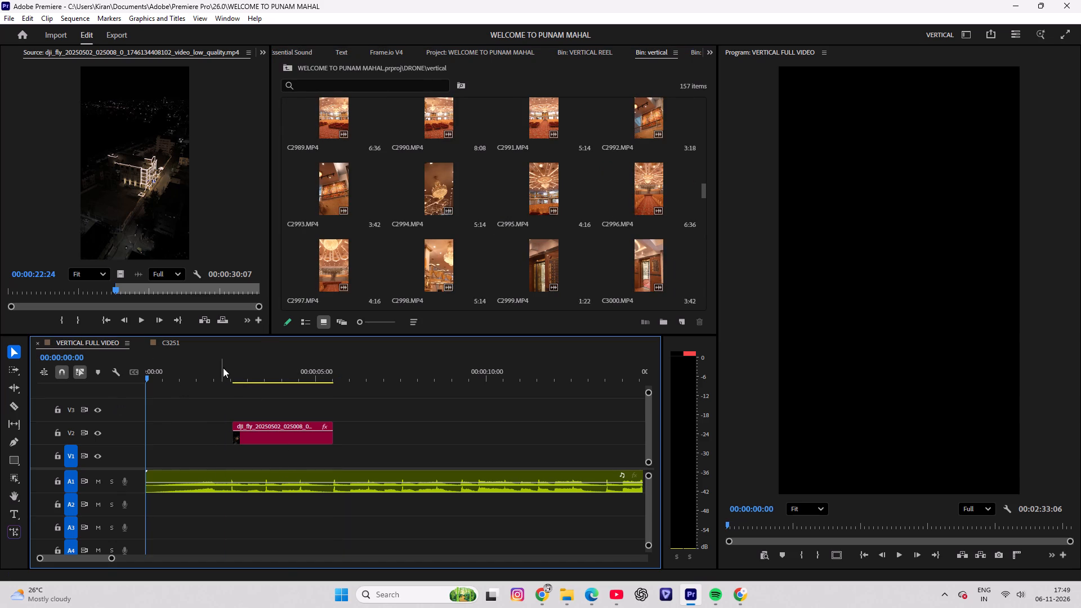
{"action": "left_click_drag", "start_coordinate": [220, 370], "coordinate": [234, 379]}
{"action": "scroll", "coordinate": [557, 201], "scroll_direction": "up", "scroll_amount": 7}
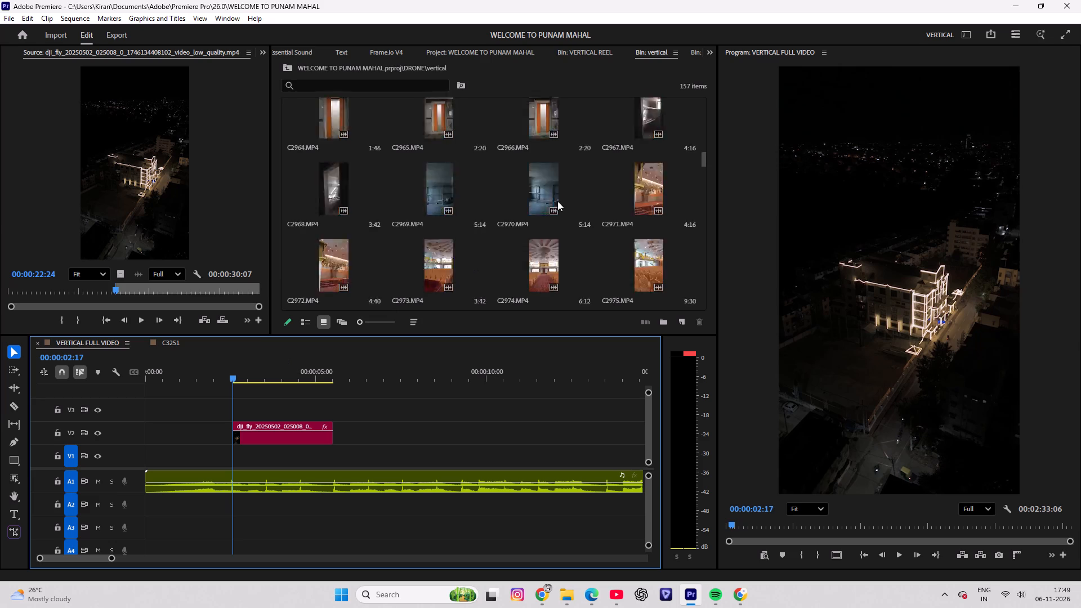
{"action": "scroll", "coordinate": [557, 201], "scroll_direction": "up", "scroll_amount": 9}
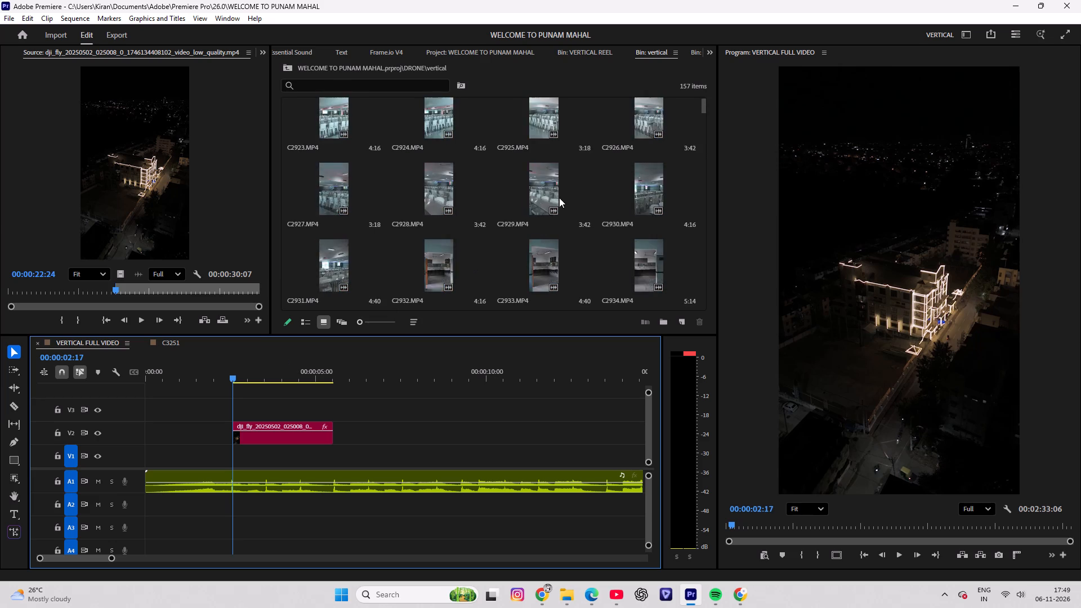
Add only the video of C3240.MP4, from its first frame, to track V3 after the drone clip's start, at about 3.7 seconds.
{"action": "scroll", "coordinate": [559, 198], "scroll_direction": "down", "scroll_amount": 7}
{"action": "scroll", "coordinate": [543, 210], "scroll_direction": "down", "scroll_amount": 20}
{"action": "scroll", "coordinate": [543, 210], "scroll_direction": "down", "scroll_amount": 13}
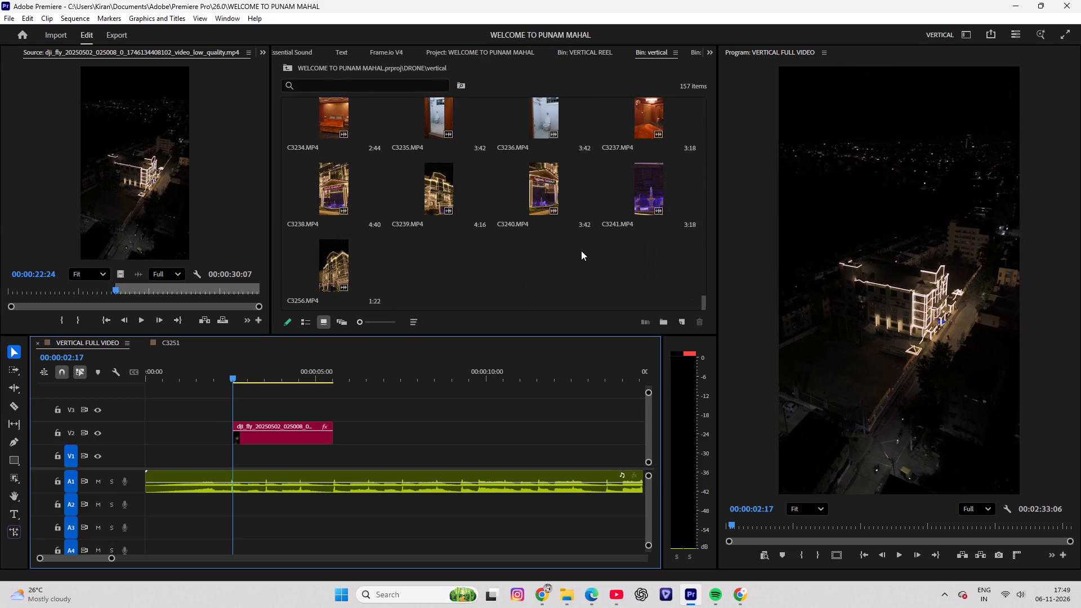
{"action": "scroll", "coordinate": [581, 251], "scroll_direction": "down", "scroll_amount": 3}
{"action": "double_click", "coordinate": [553, 177]}
{"action": "left_click_drag", "start_coordinate": [17, 294], "coordinate": [0, 297]}
{"action": "left_click_drag", "start_coordinate": [120, 275], "coordinate": [202, 345]}
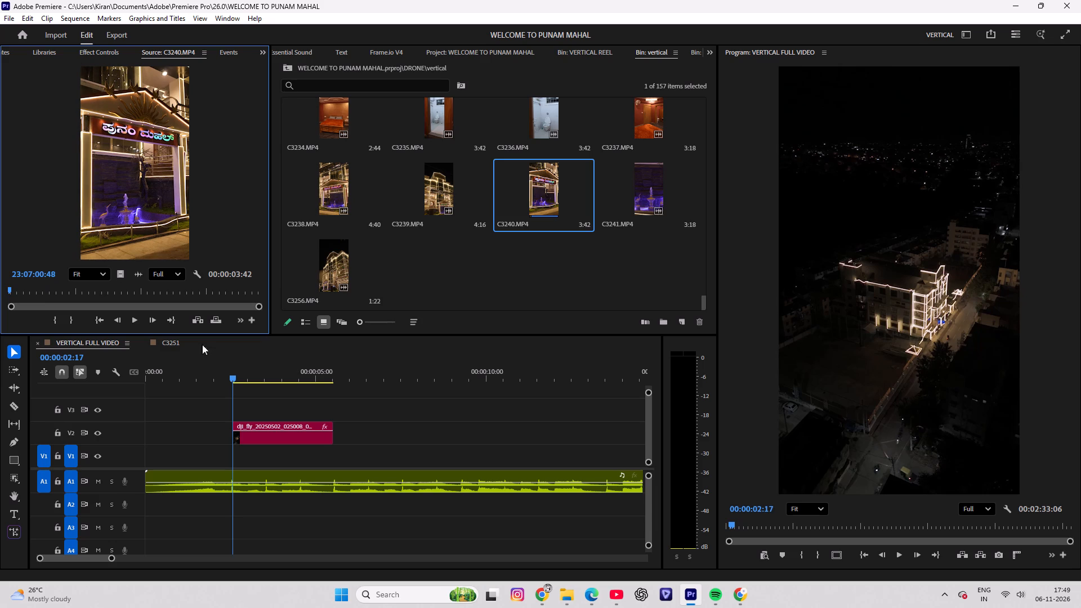
{"action": "left_click_drag", "start_coordinate": [202, 345], "coordinate": [272, 406]}
Move the drone clip to the very start of the sequence and down onto track V1.
{"action": "left_click_drag", "start_coordinate": [256, 426], "coordinate": [158, 430]}
{"action": "left_click_drag", "start_coordinate": [166, 375], "coordinate": [119, 385]}
{"action": "key", "text": "space"}
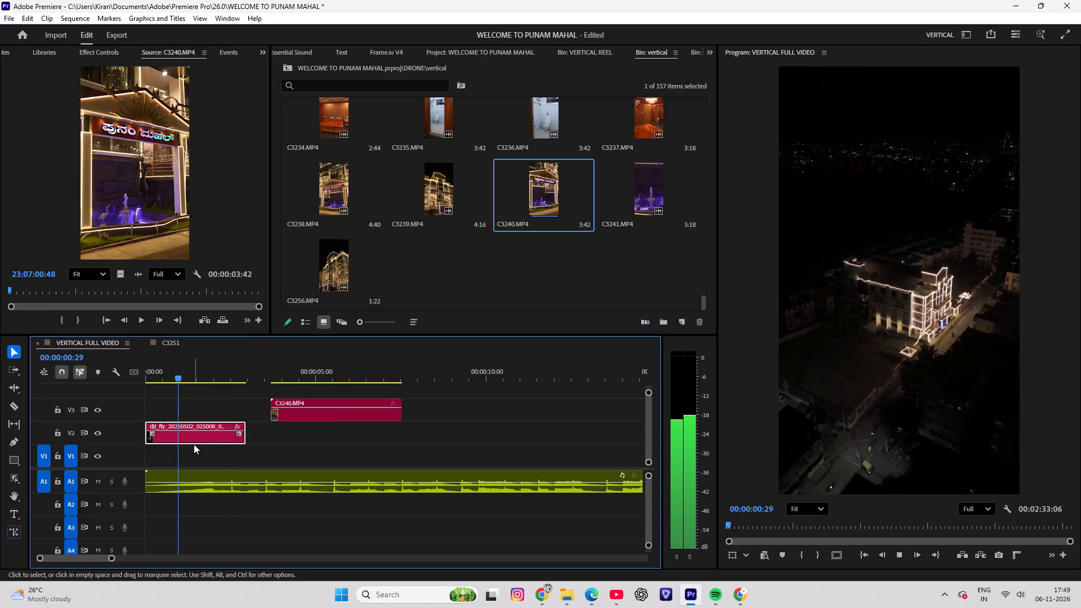
{"action": "left_click_drag", "start_coordinate": [186, 439], "coordinate": [183, 454]}
{"action": "key", "text": "space"}
Lengthen the Cross Dissolve at the start of the drone clip to about 1.8 seconds and play it from the beginning.
{"action": "left_click_drag", "start_coordinate": [153, 456], "coordinate": [209, 452]}
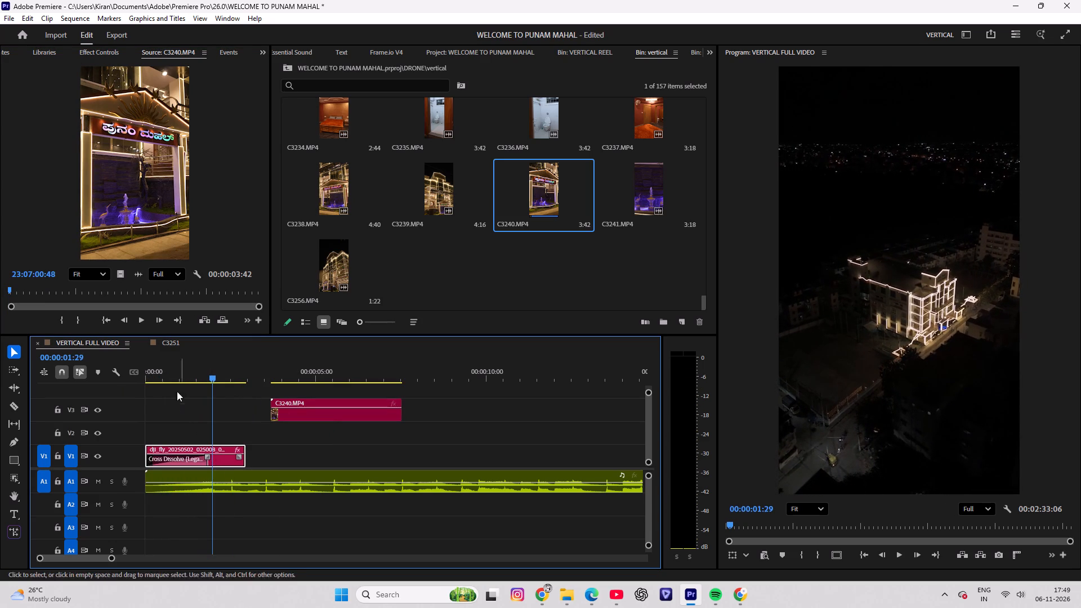
{"action": "left_click_drag", "start_coordinate": [179, 363], "coordinate": [129, 377]}
{"action": "key", "text": "space"}
Extend the end of the drone clip on V1 to about 4.5 seconds.
{"action": "left_click_drag", "start_coordinate": [245, 453], "coordinate": [250, 451]}
{"action": "left_click_drag", "start_coordinate": [244, 448], "coordinate": [307, 459]}
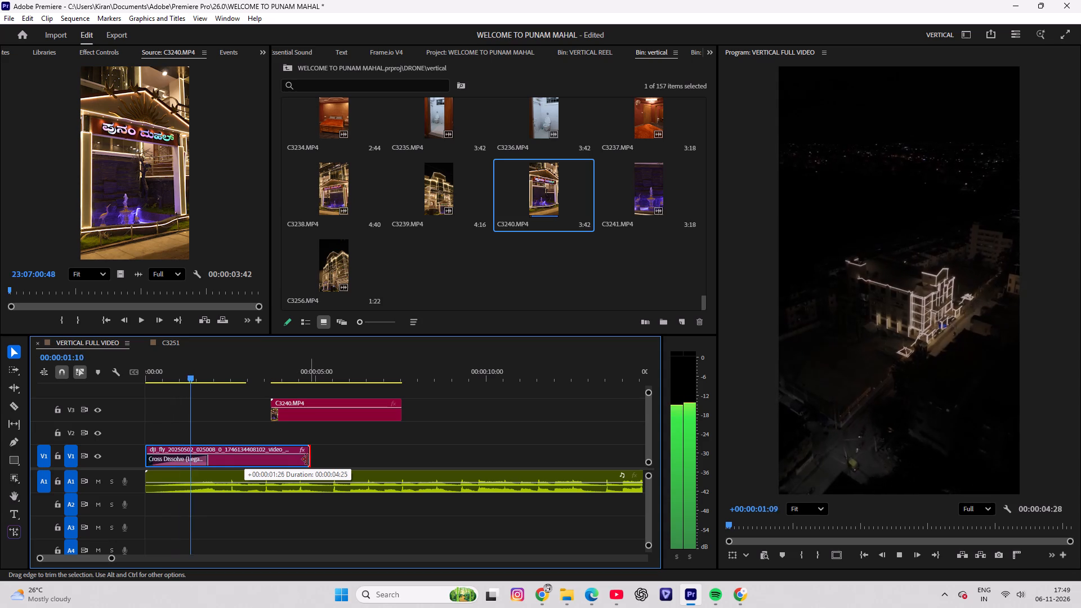
{"action": "left_click_drag", "start_coordinate": [307, 459], "coordinate": [299, 461]}
{"action": "key", "text": "space"}
Move C3240.MP4 to V2 so it starts where the drone clip ends, and play across the cut.
{"action": "left_click_drag", "start_coordinate": [293, 416], "coordinate": [322, 436]}
{"action": "left_click", "coordinate": [328, 457]}
{"action": "scroll", "coordinate": [323, 450], "scroll_direction": "up", "scroll_amount": 1}
{"action": "key", "text": "space"}
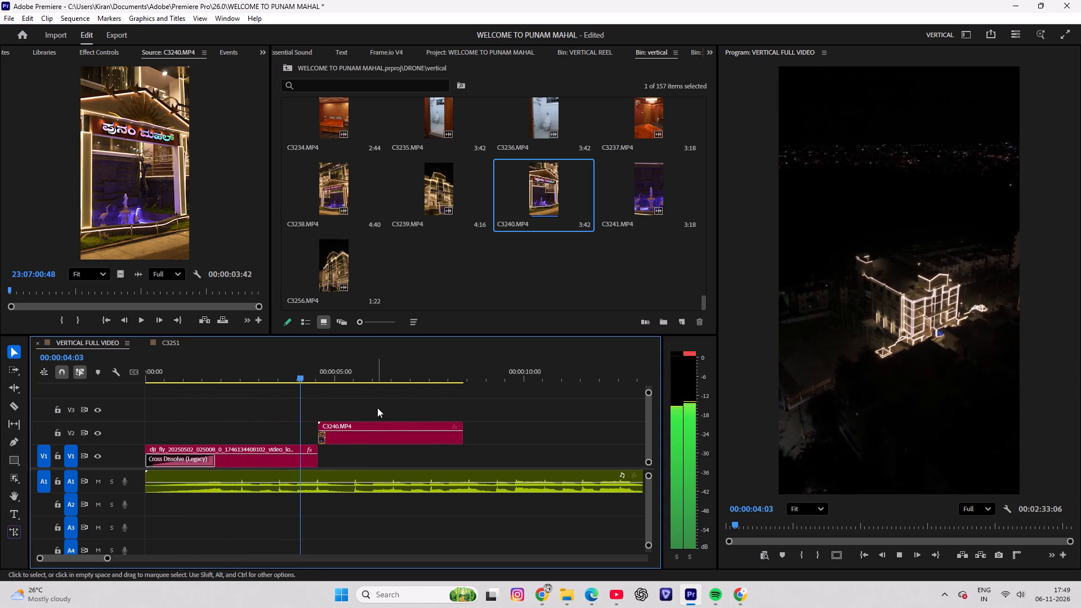
{"action": "key", "text": "space"}
Set the C3240.MP4 clip's speed to 30% and change its time interpolation from frame sampling.
{"action": "left_click", "coordinate": [381, 433]}
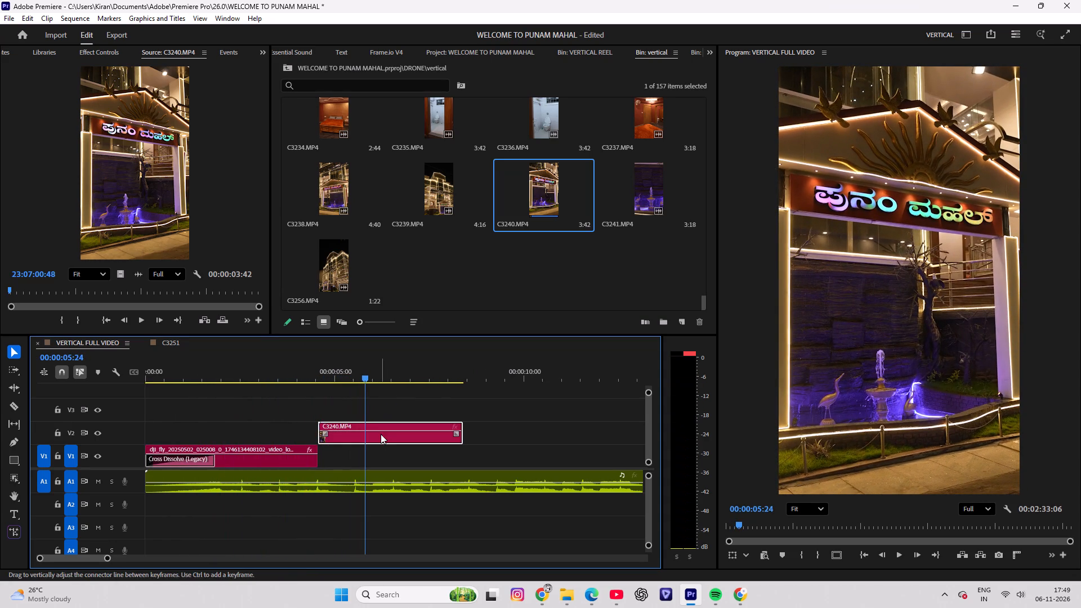
{"action": "key", "text": "ctrl+r"}
{"action": "type", "text": "30"}
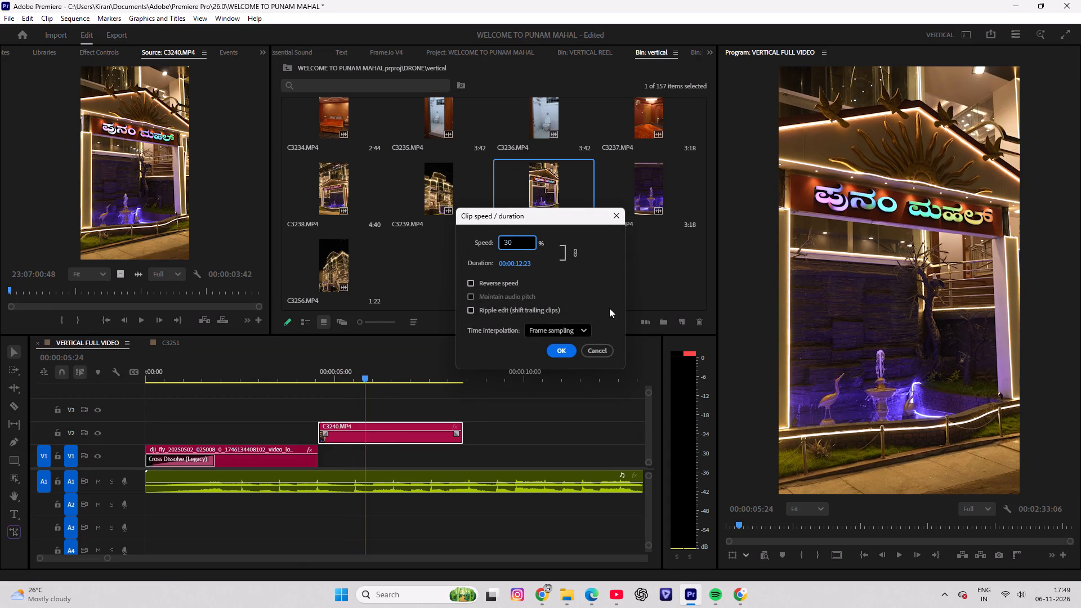
{"action": "left_click", "coordinate": [575, 327]}
{"action": "left_click", "coordinate": [566, 378]}
{"action": "left_click", "coordinate": [567, 355]}
Move the slowed C3240.MP4 clip down to track V1, directly after the drone clip.
{"action": "left_click_drag", "start_coordinate": [352, 441], "coordinate": [352, 449]}
Split the drone clip on V1 at 00:00:02:16.
{"action": "left_click_drag", "start_coordinate": [206, 365], "coordinate": [219, 377]}
{"action": "left_click_drag", "start_coordinate": [234, 377], "coordinate": [242, 376]}
{"action": "key", "text": "c"}
{"action": "left_click", "coordinate": [243, 457]}
{"action": "key", "text": "v"}
Set the speed of the second part of the drone clip to 32% and change its time interpolation from frame sampling.
{"action": "left_click", "coordinate": [273, 463]}
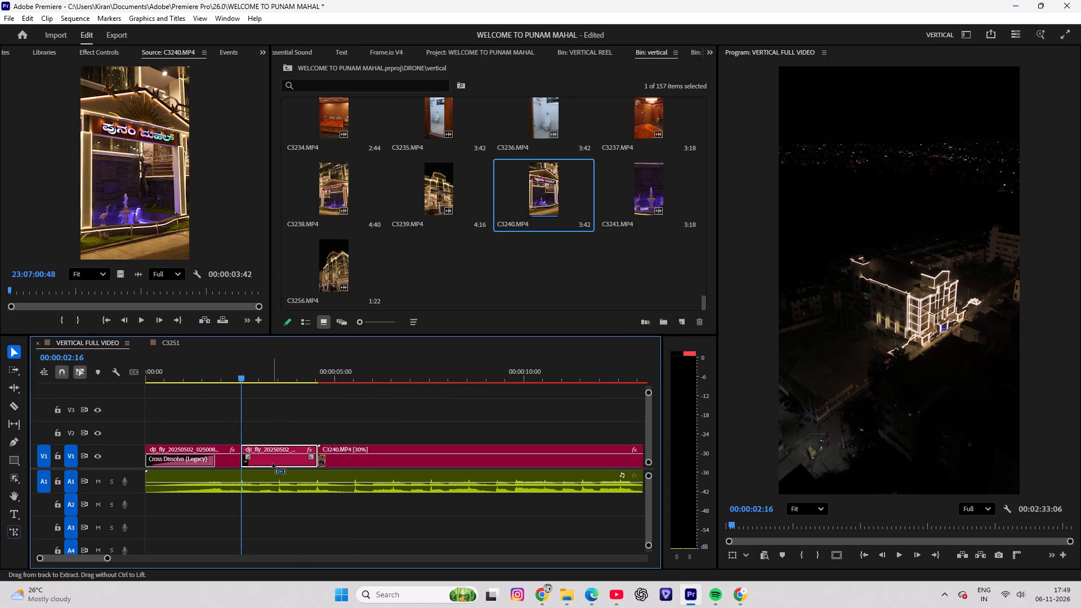
{"action": "key", "text": "ctrl+r"}
{"action": "key", "text": "3"}
{"action": "key", "text": "2"}
{"action": "key", "text": "0"}
{"action": "key", "text": "BackSpace"}
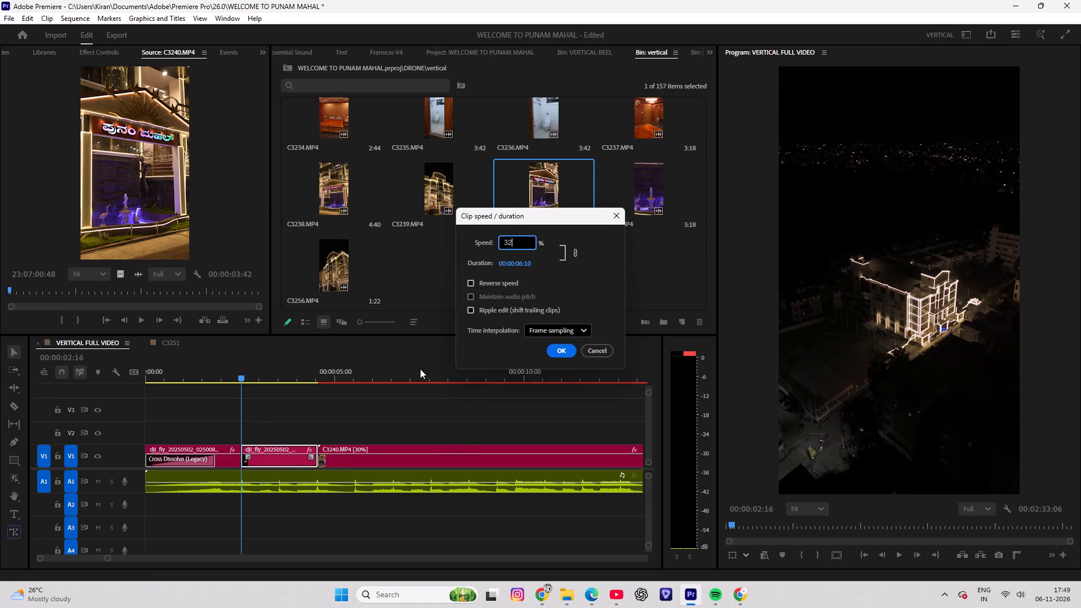
{"action": "left_click", "coordinate": [551, 333]}
{"action": "left_click", "coordinate": [560, 370]}
{"action": "left_click", "coordinate": [560, 351]}
Play the second drone section through into C3240.MP4 and recheck the drone section's speed settings.
{"action": "key", "text": "space"}
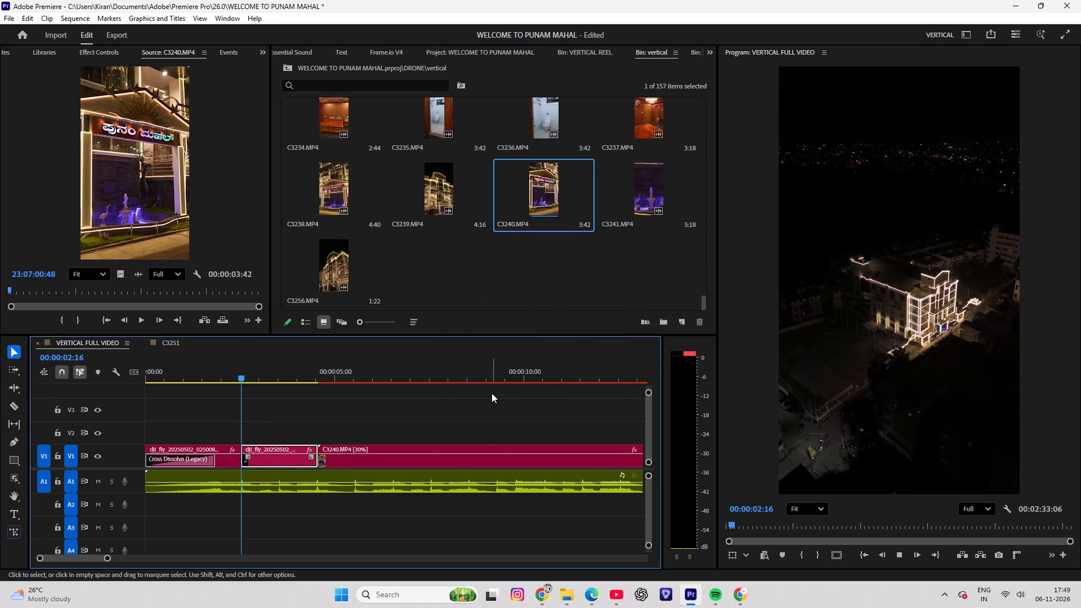
{"action": "key", "text": "space"}
{"action": "key", "text": "ctrl+r"}
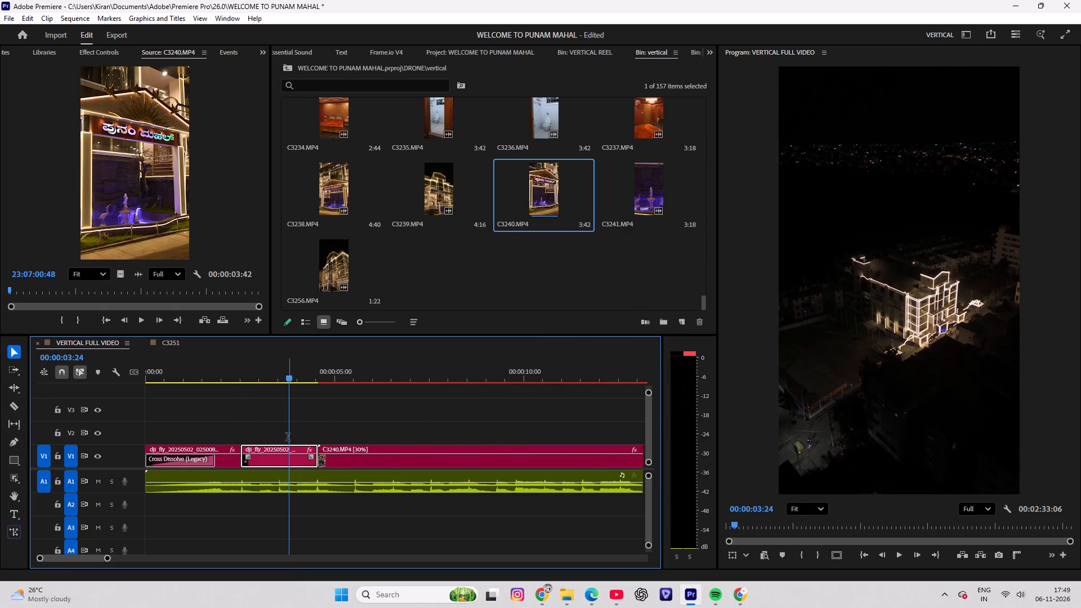
{"action": "left_click", "coordinate": [567, 353]}
{"action": "key", "text": "space"}
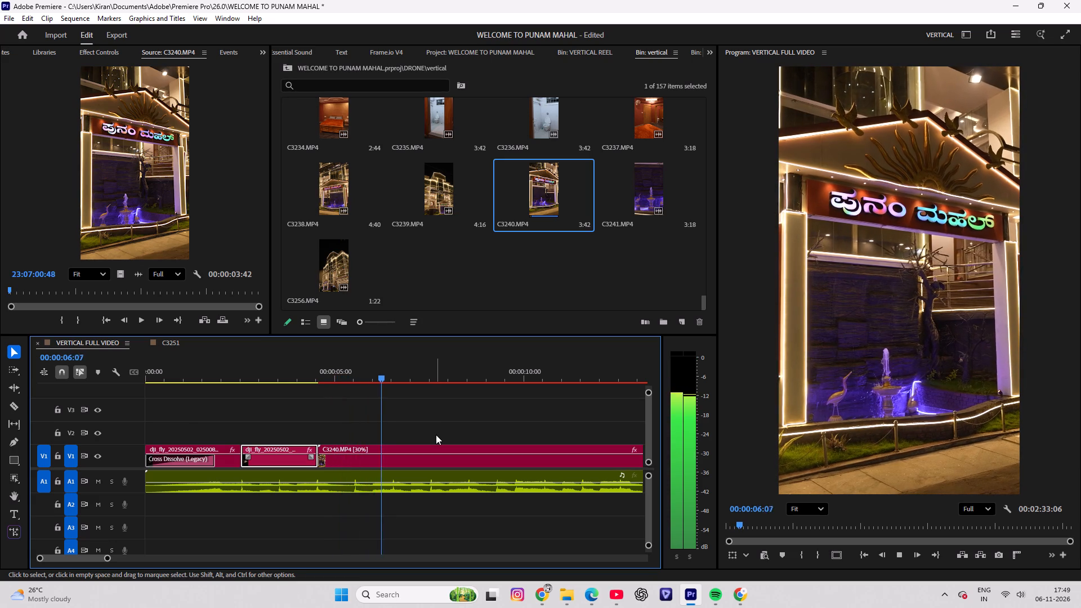
{"action": "key", "text": "space"}
{"action": "key", "text": "space"}
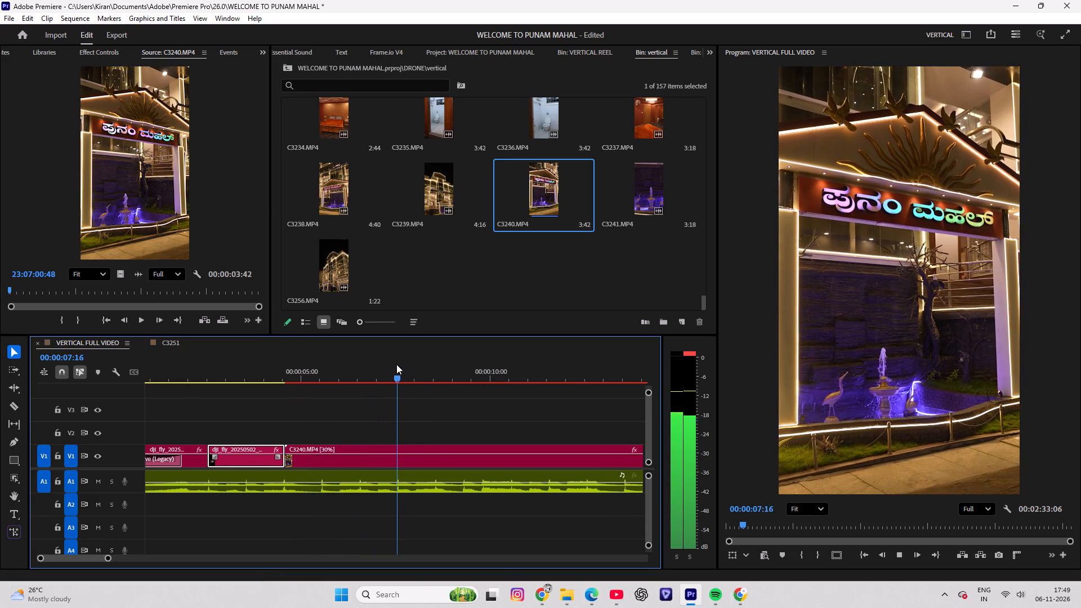
{"action": "key", "text": "space"}
Split C3240.MP4 on V1 at 00:00:06:17 and delete the part after the cut.
{"action": "left_click_drag", "start_coordinate": [395, 368], "coordinate": [361, 379]}
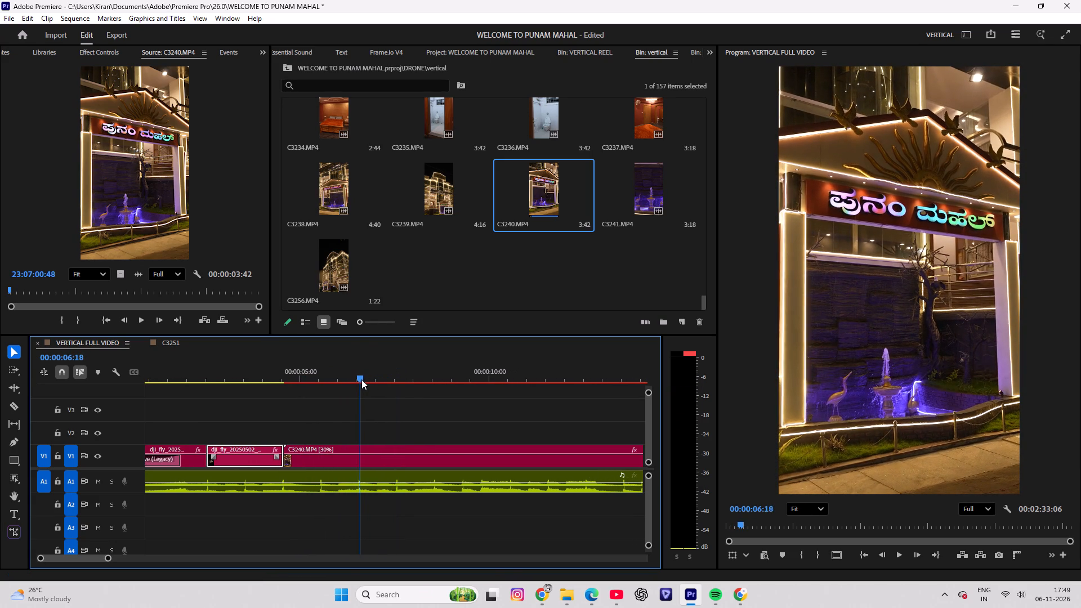
{"action": "left_click_drag", "start_coordinate": [361, 379], "coordinate": [360, 378]}
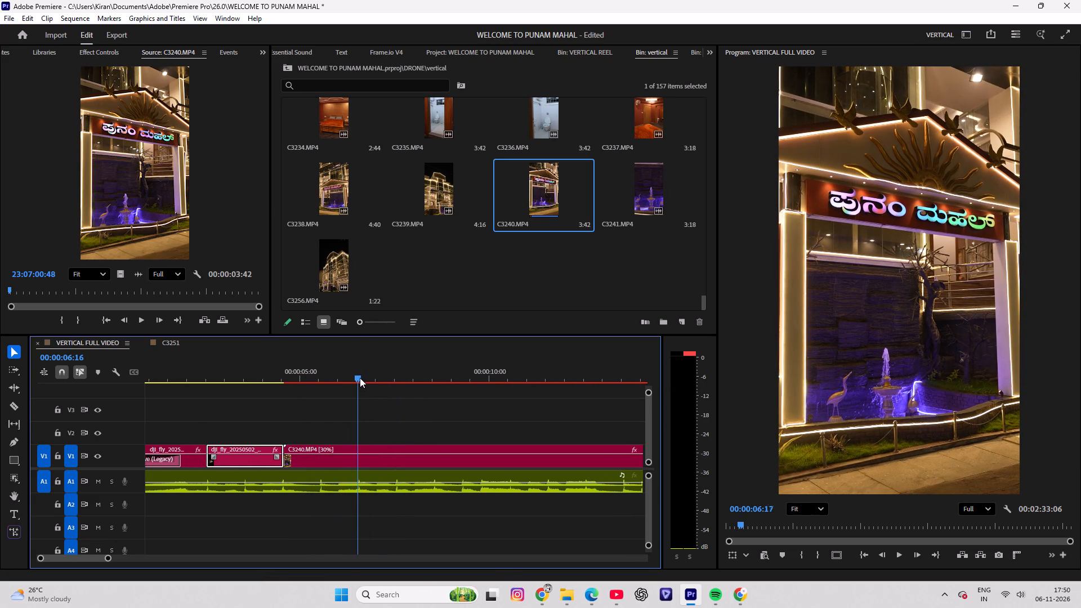
{"action": "left_click_drag", "start_coordinate": [360, 378], "coordinate": [360, 378]}
{"action": "key", "text": "c"}
{"action": "left_click", "coordinate": [361, 459]}
{"action": "key", "text": "v"}
{"action": "left_click", "coordinate": [408, 464]}
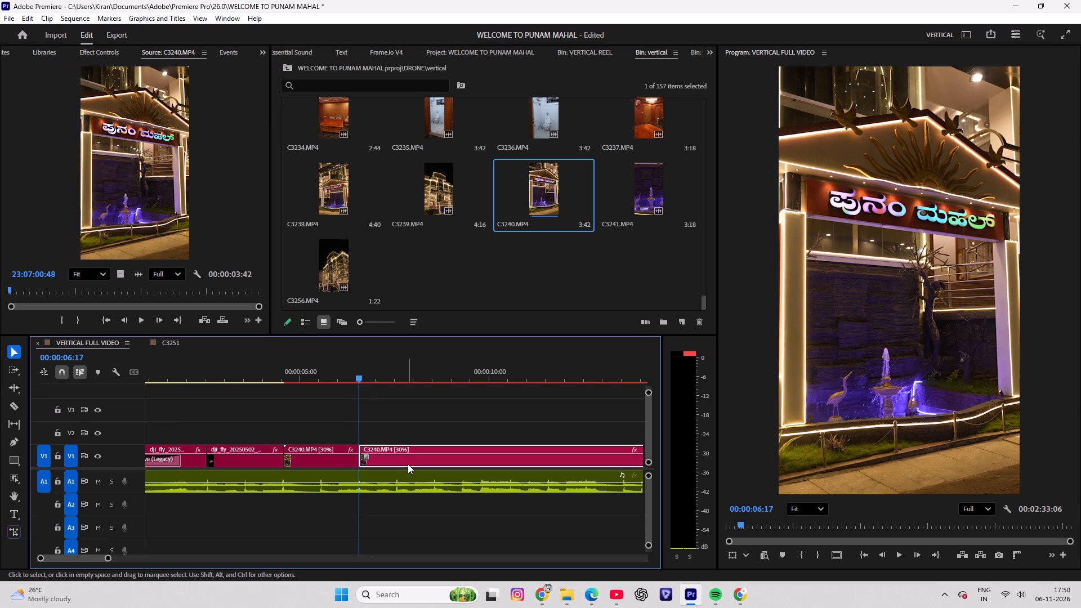
{"action": "key", "text": "Delete"}
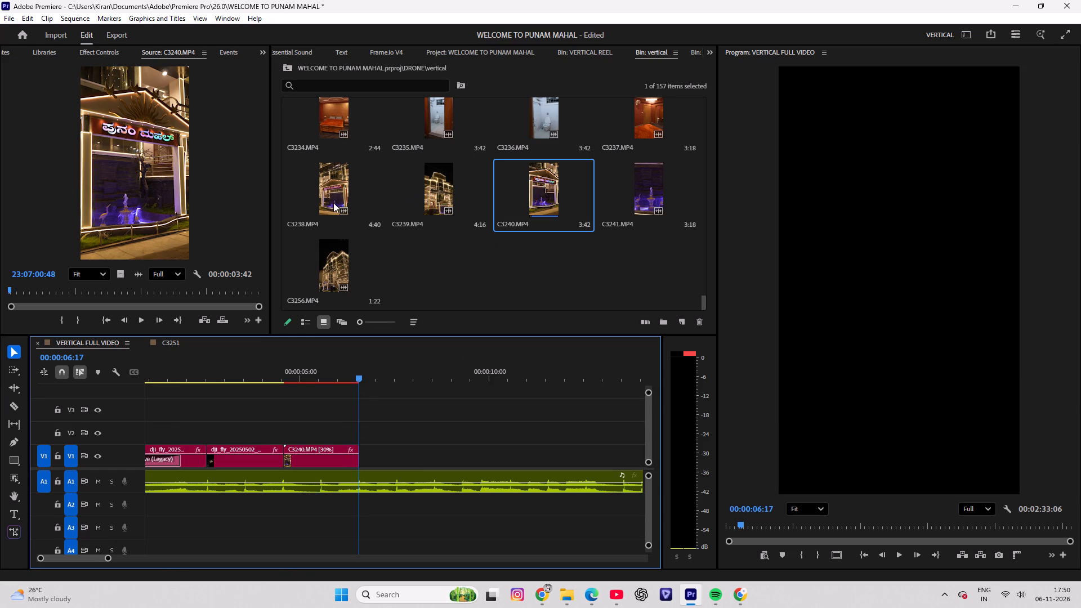
Preview the source clip C3238.MP4 by scrubbing through its opening part.
{"action": "double_click", "coordinate": [333, 203]}
{"action": "left_click_drag", "start_coordinate": [56, 292], "coordinate": [86, 294]}
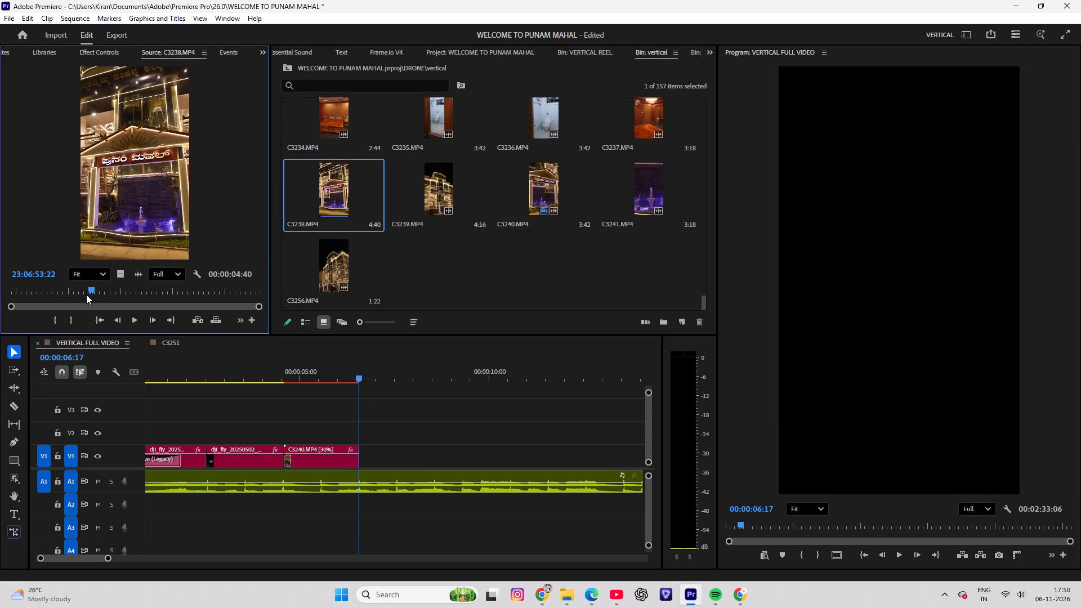
{"action": "left_click_drag", "start_coordinate": [86, 294], "coordinate": [86, 294]}
Mark an In point at 23:07:05:07 in C3241.MP4 and place its video on V1 at 00:00:06:17, directly after C3240.MP4.
{"action": "scroll", "coordinate": [461, 200], "scroll_direction": "up", "scroll_amount": 1}
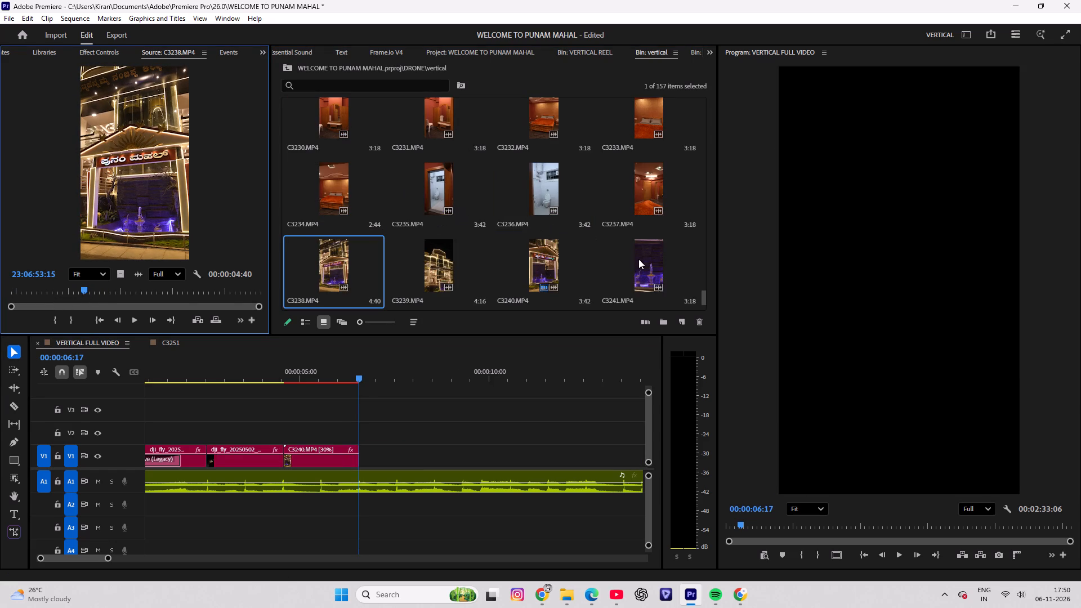
{"action": "double_click", "coordinate": [638, 259]}
{"action": "left_click_drag", "start_coordinate": [16, 290], "coordinate": [35, 289]}
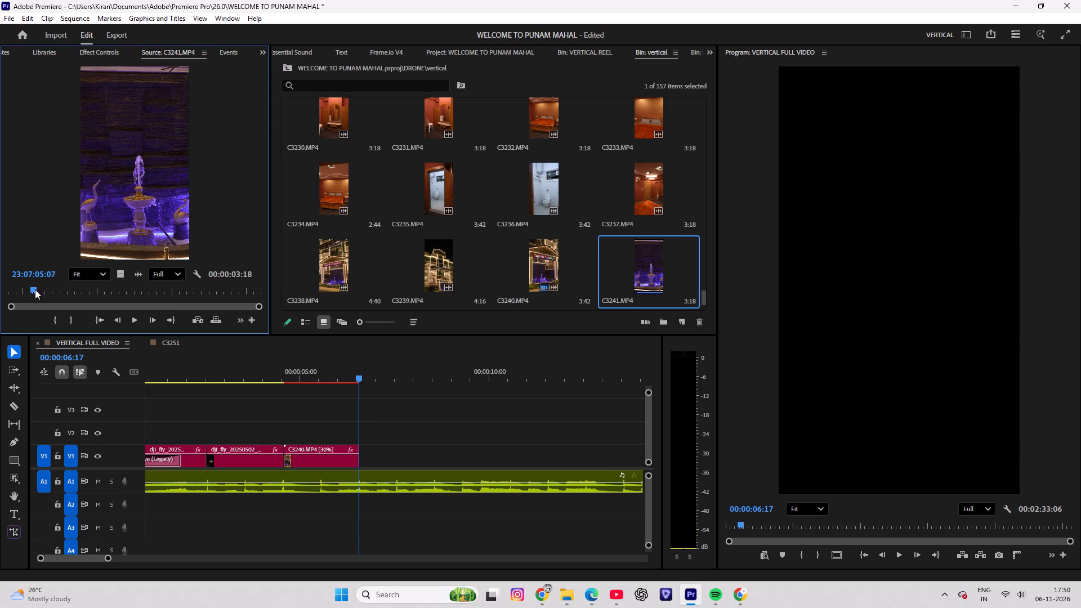
{"action": "left_click_drag", "start_coordinate": [35, 289], "coordinate": [35, 292]}
{"action": "key", "text": "i"}
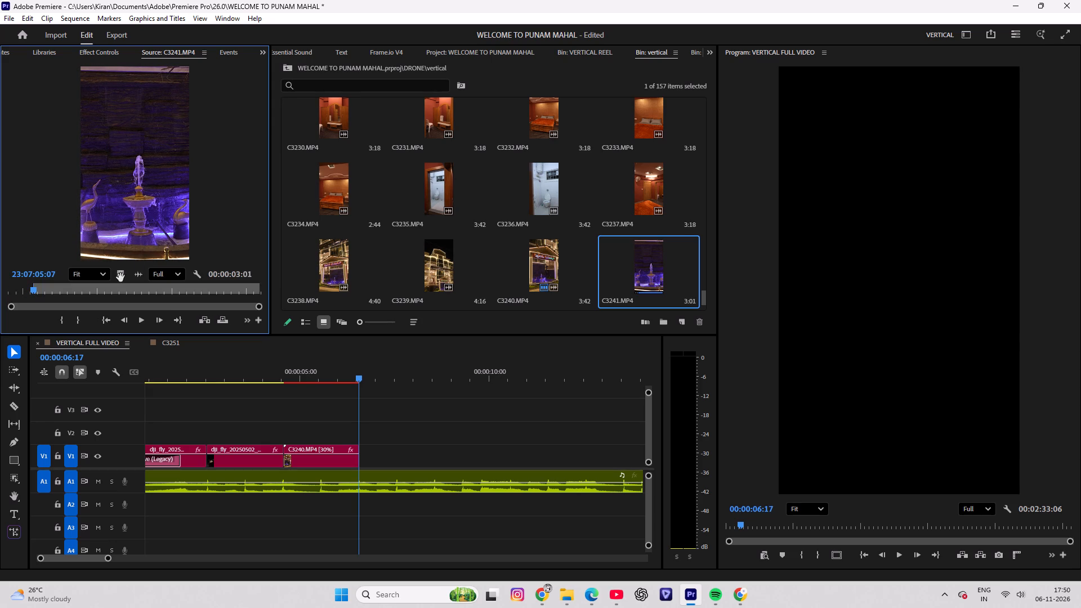
{"action": "left_click_drag", "start_coordinate": [120, 278], "coordinate": [360, 454]}
{"action": "left_click", "coordinate": [386, 456]}
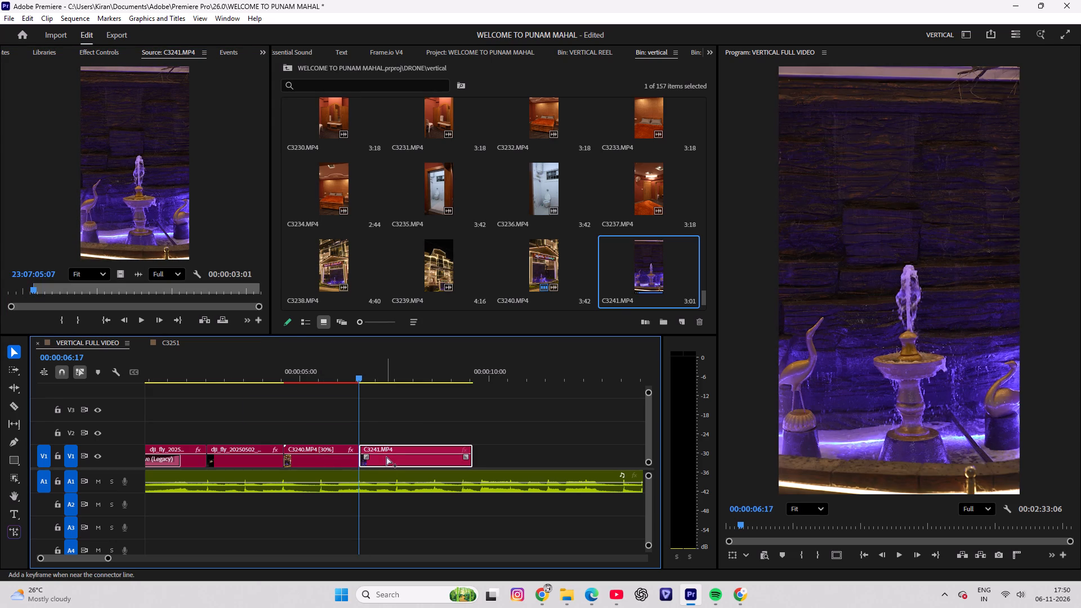
Set the speed of C3241.MP4 on V1 to 30% with Optical flow time interpolation.
{"action": "key", "text": "ctrl+r"}
{"action": "type", "text": "30"}
{"action": "left_click", "coordinate": [577, 329]}
{"action": "left_click", "coordinate": [567, 372]}
{"action": "left_click", "coordinate": [560, 341]}
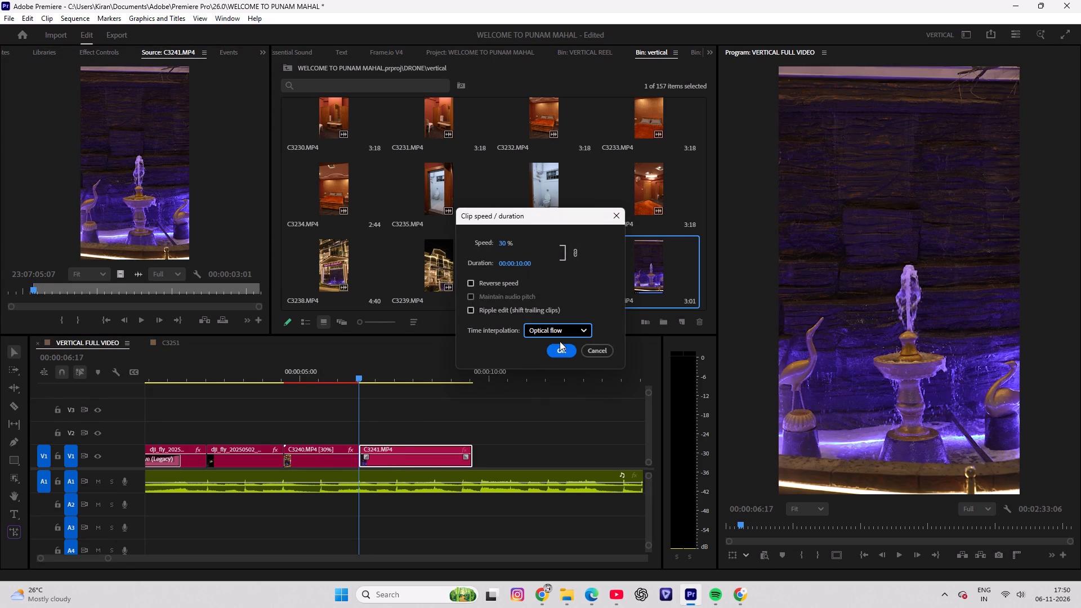
{"action": "left_click", "coordinate": [562, 356]}
Play the slowed C3241.MP4, split it at 00:00:08:17 and delete the part after the cut.
{"action": "key", "text": "space"}
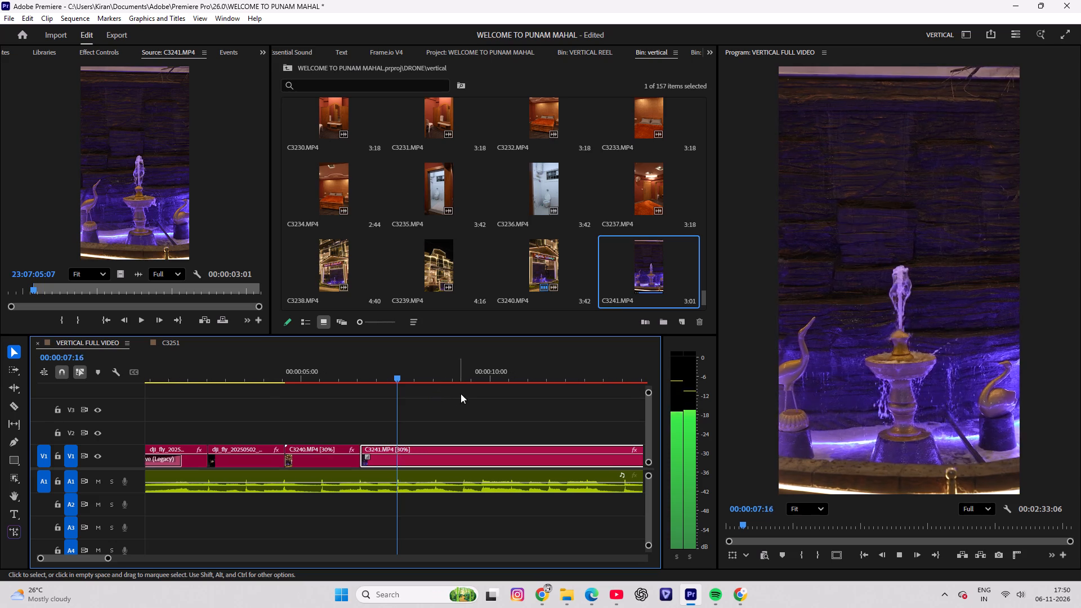
{"action": "key", "text": "space"}
{"action": "key", "text": "space"}
{"action": "key", "text": "space"}
{"action": "left_click", "coordinate": [400, 369]}
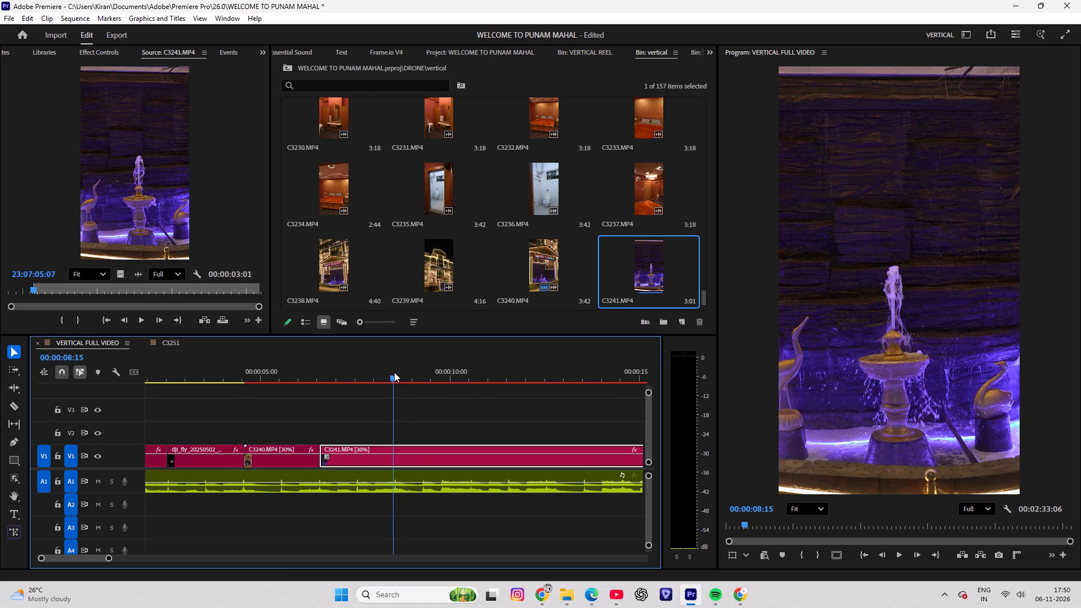
{"action": "key", "text": "c"}
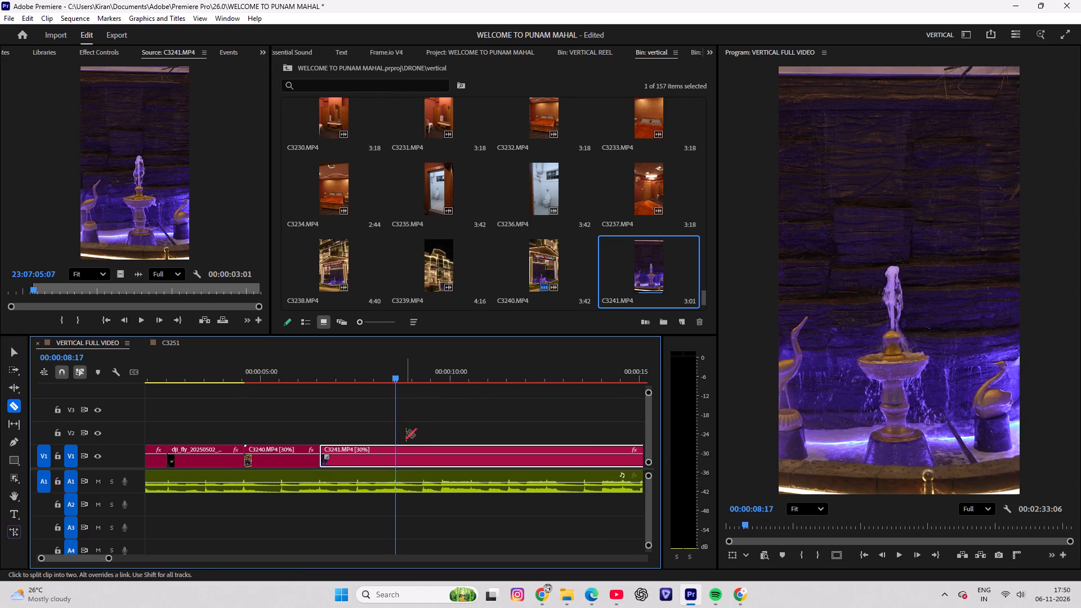
{"action": "left_click", "coordinate": [398, 450]}
{"action": "key", "text": "v"}
{"action": "left_click", "coordinate": [438, 467]}
{"action": "key", "text": "Delete"}
Find the hall aisle clip C2974.MP4 in the vertical bin and place its video on V1 at 00:00:08:17, directly after C3241.MP4.
{"action": "scroll", "coordinate": [443, 231], "scroll_direction": "up", "scroll_amount": 4}
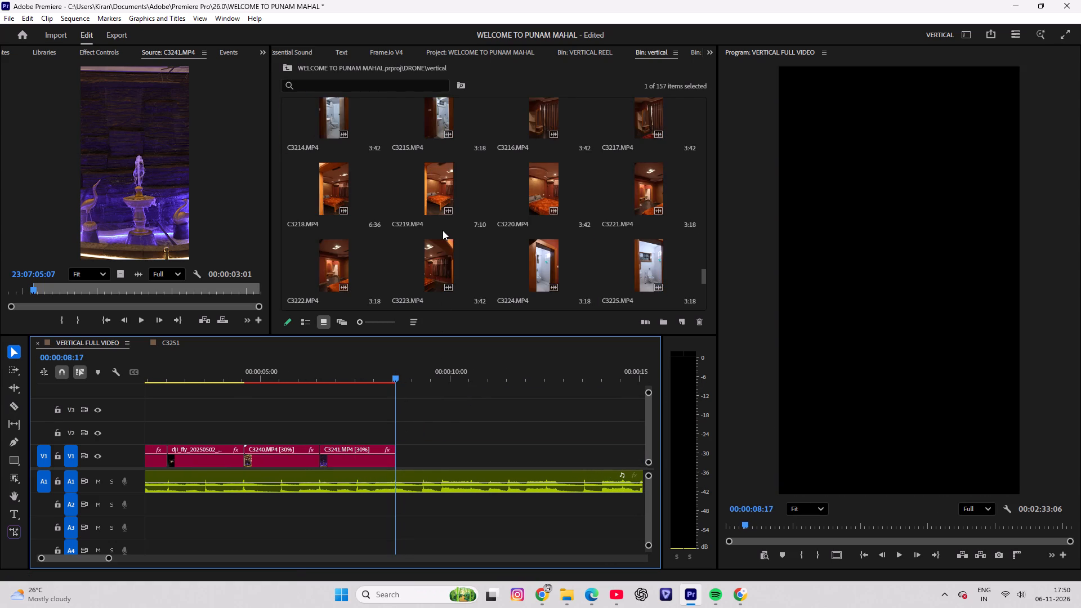
{"action": "scroll", "coordinate": [443, 229], "scroll_direction": "up", "scroll_amount": 17}
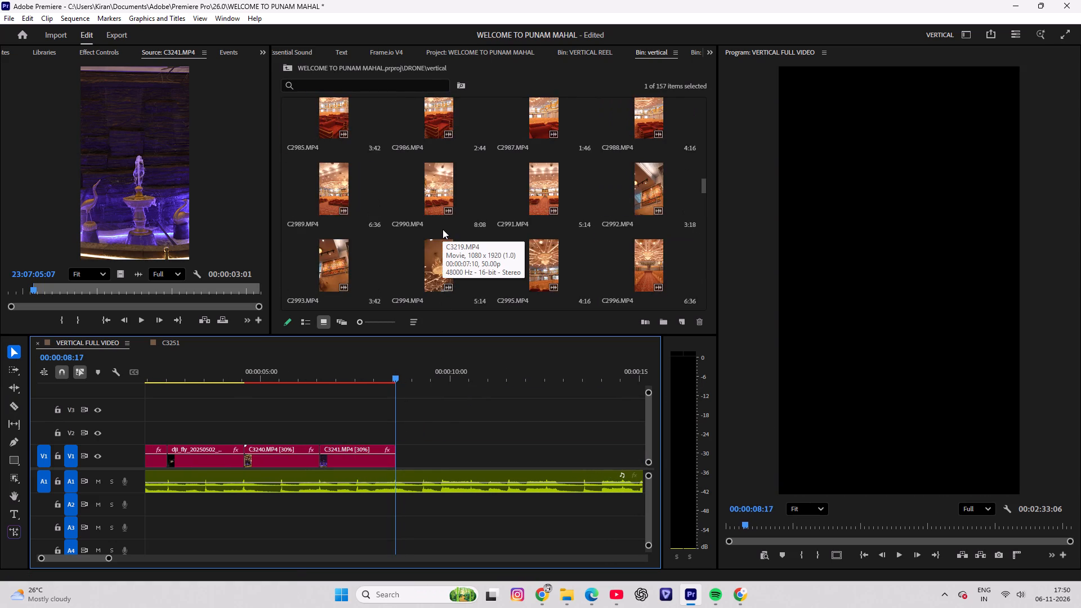
{"action": "scroll", "coordinate": [443, 229], "scroll_direction": "up", "scroll_amount": 3}
{"action": "double_click", "coordinate": [548, 123]}
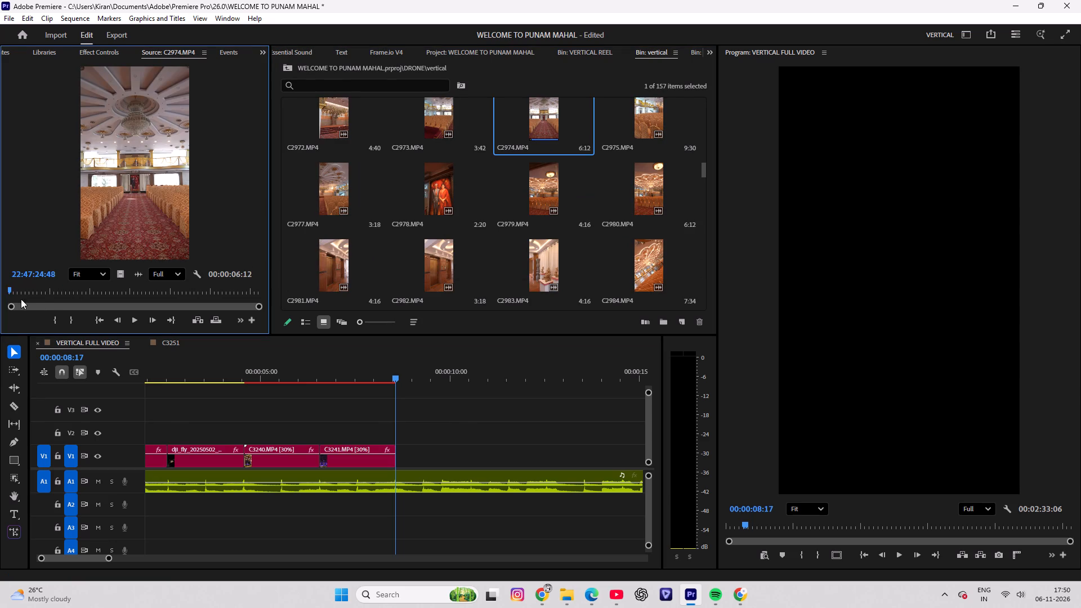
{"action": "left_click_drag", "start_coordinate": [21, 292], "coordinate": [9, 300]}
{"action": "left_click_drag", "start_coordinate": [124, 276], "coordinate": [393, 433]}
{"action": "left_click", "coordinate": [413, 447]}
{"action": "left_click_drag", "start_coordinate": [413, 439], "coordinate": [415, 450]}
Set the speed of C2974.MP4 on V1 to 30% with Optical flow time interpolation.
{"action": "key", "text": "ctrl+r"}
{"action": "type", "text": "30"}
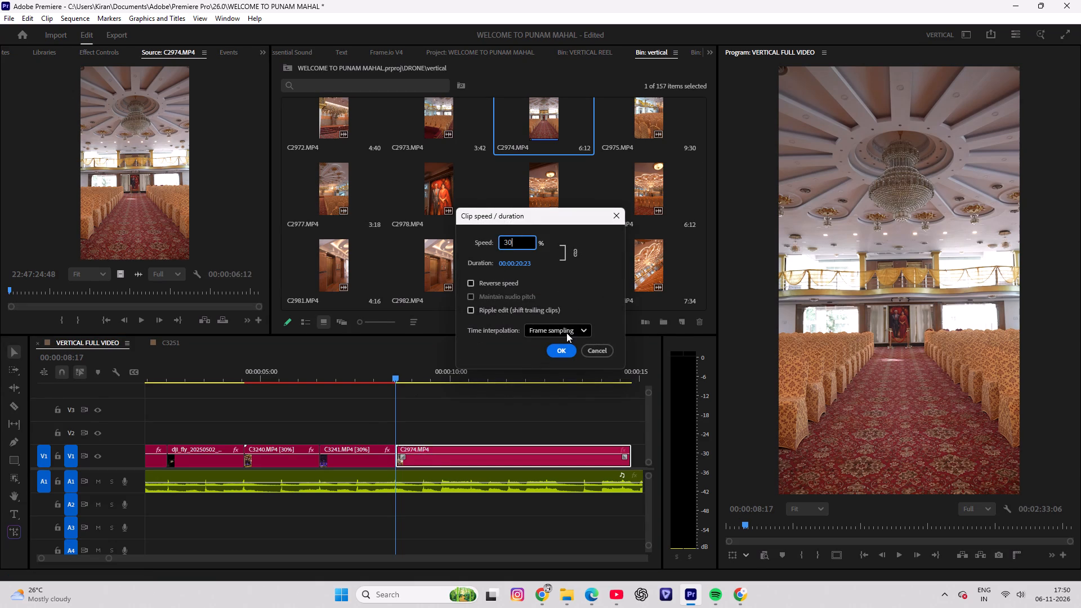
{"action": "left_click", "coordinate": [566, 333]}
{"action": "left_click", "coordinate": [557, 370]}
{"action": "left_click", "coordinate": [557, 354]}
Play the slowed C2974.MP4 and change its speed to 50%.
{"action": "key", "text": "space"}
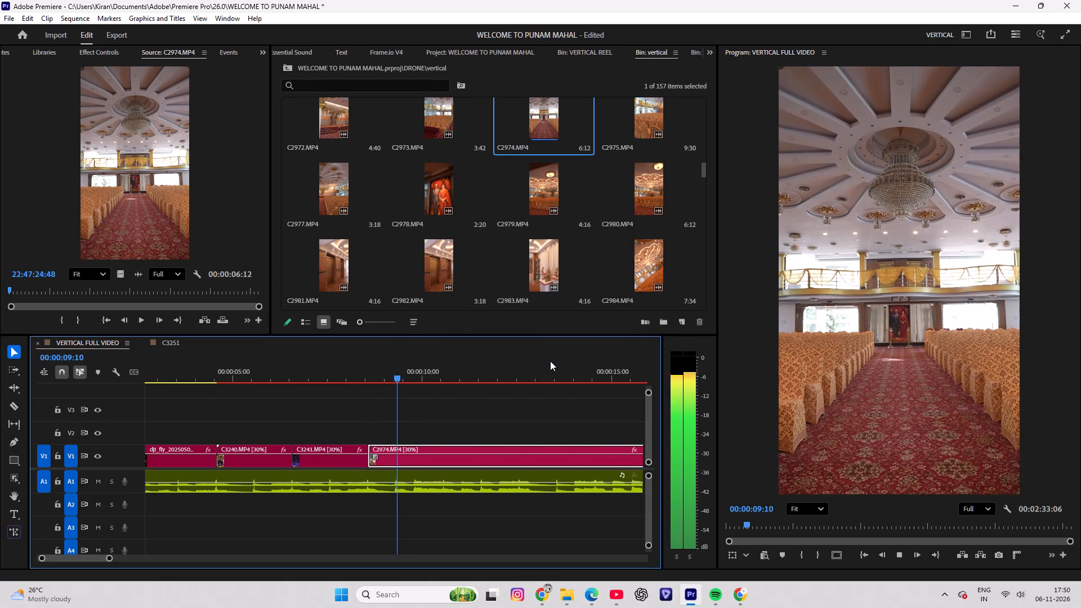
{"action": "key", "text": "space"}
{"action": "key", "text": "ctrl+r"}
{"action": "type", "text": "50"}
{"action": "left_click", "coordinate": [560, 350]}
Replay C2974.MP4 from its start, split it at 00:00:11:17 and delete the part after the cut.
{"action": "left_click_drag", "start_coordinate": [389, 374], "coordinate": [358, 383]}
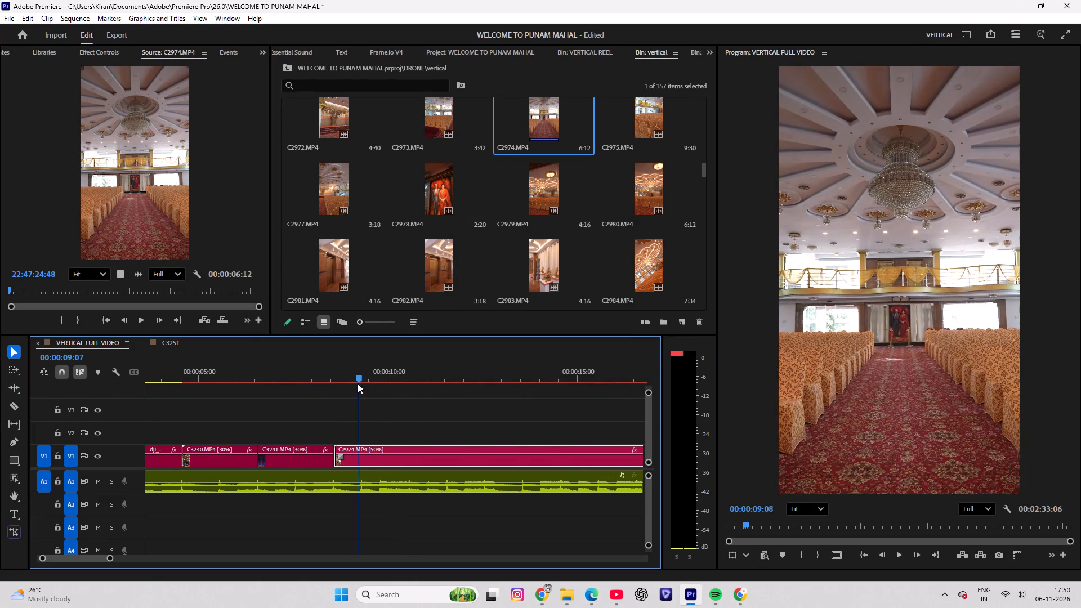
{"action": "left_click_drag", "start_coordinate": [358, 383], "coordinate": [339, 388]}
{"action": "key", "text": "space"}
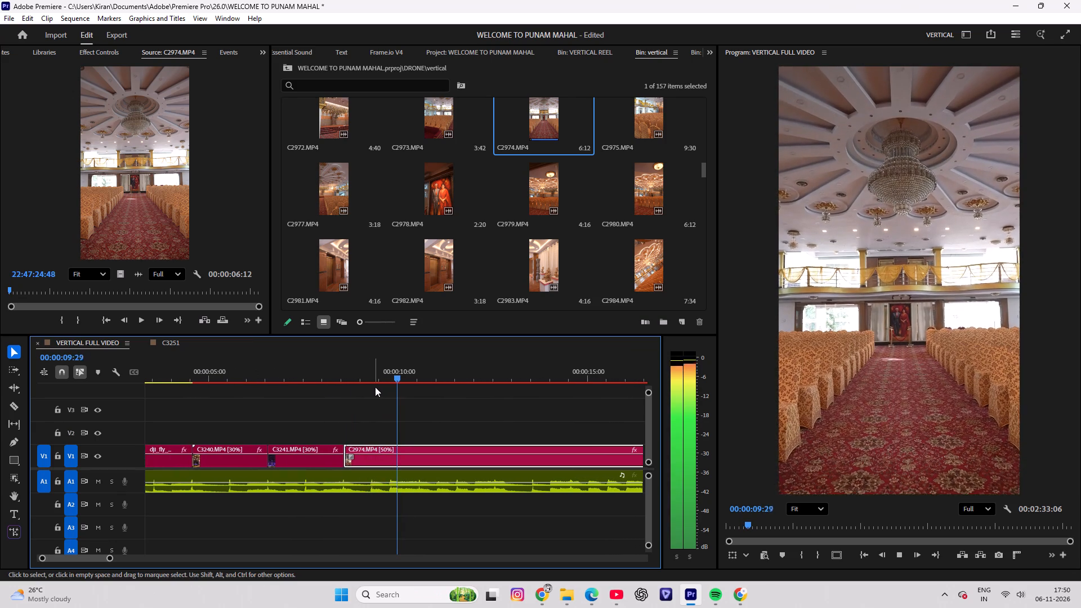
{"action": "key", "text": "space"}
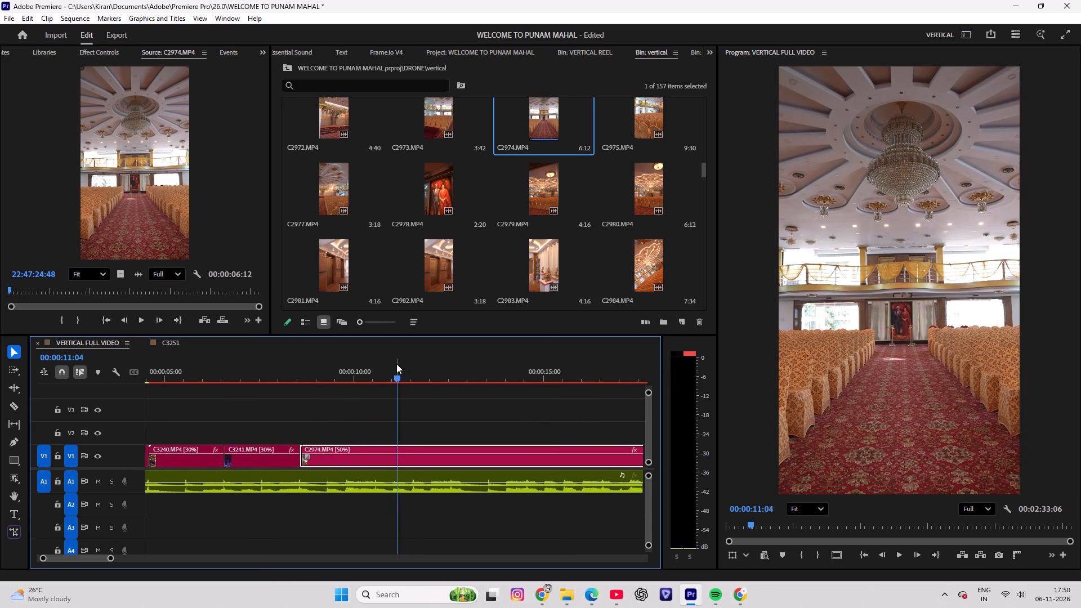
{"action": "left_click_drag", "start_coordinate": [396, 364], "coordinate": [414, 365]}
{"action": "key", "text": "c"}
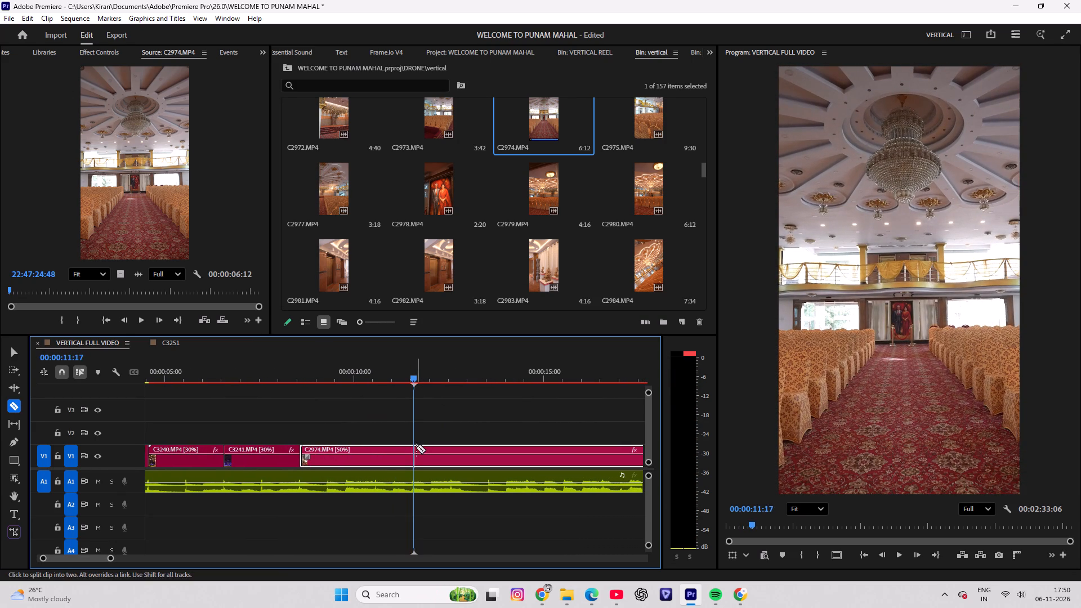
{"action": "left_click", "coordinate": [416, 449]}
{"action": "key", "text": "v"}
{"action": "left_click", "coordinate": [448, 461]}
{"action": "key", "text": "Delete"}
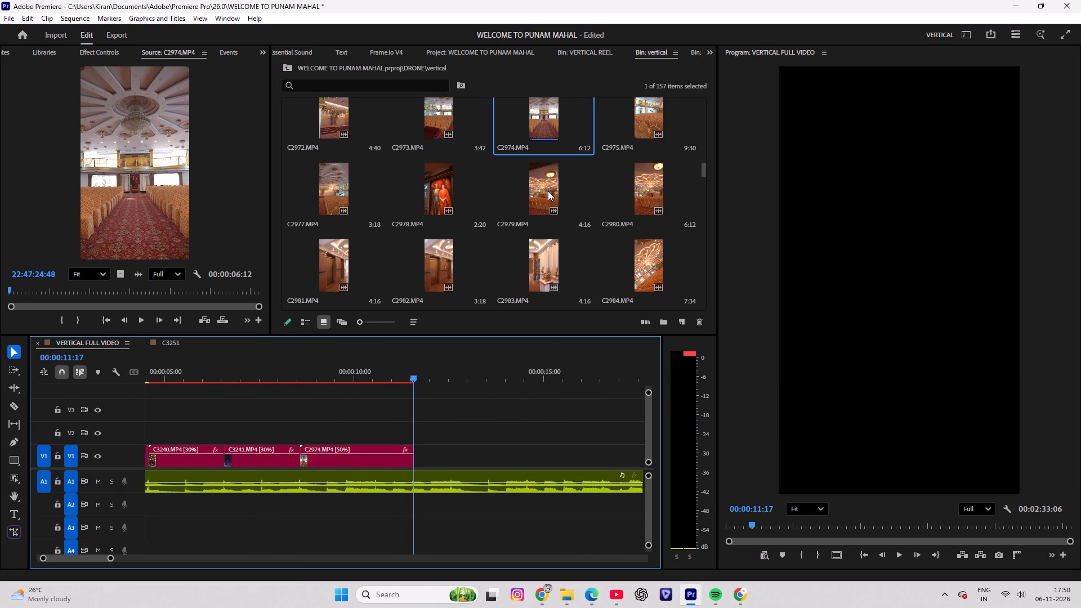
Preview the source clip C2979.MP4 by scrubbing through it.
{"action": "double_click", "coordinate": [548, 191]}
{"action": "left_click_drag", "start_coordinate": [27, 294], "coordinate": [116, 297]}
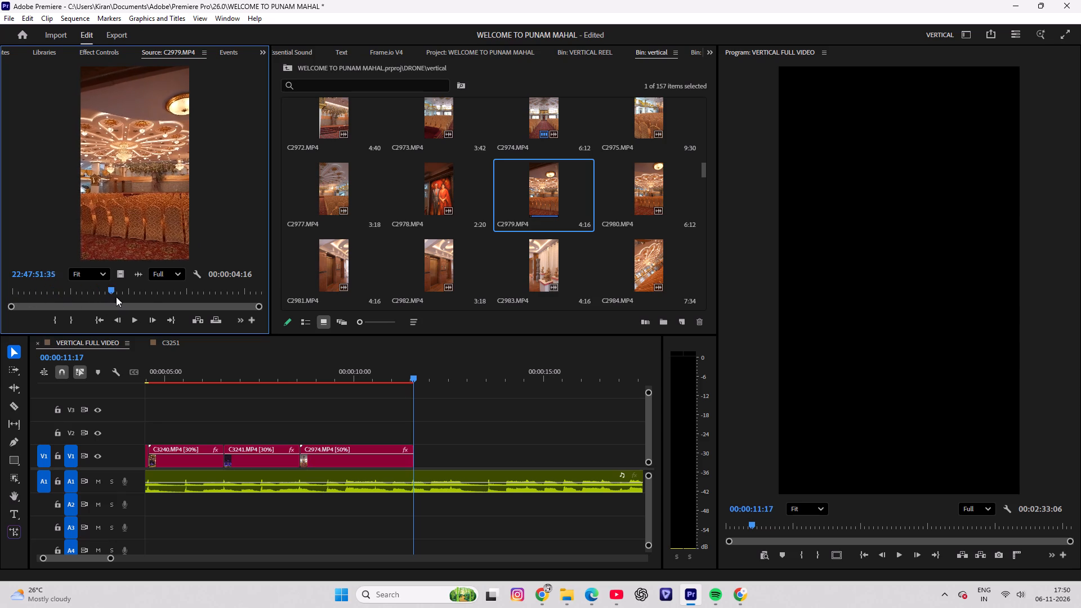
{"action": "left_click_drag", "start_coordinate": [116, 297], "coordinate": [195, 296]}
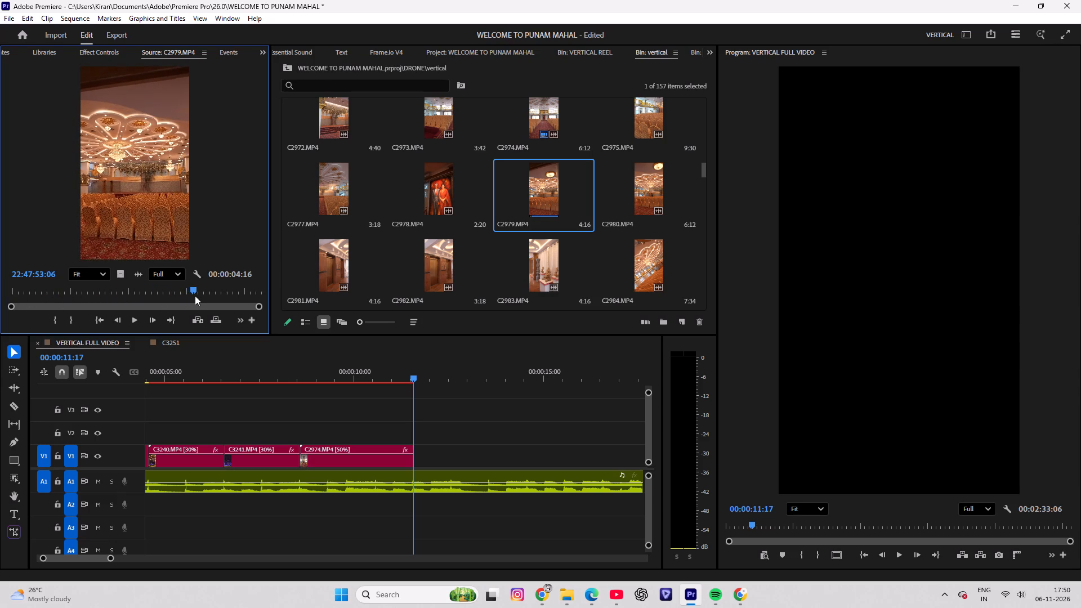
{"action": "left_click_drag", "start_coordinate": [195, 296], "coordinate": [187, 296]}
Open the tilted ceiling clip C2984.MP4 and place its video on V1 at 00:00:11:17, directly after C2974.MP4.
{"action": "double_click", "coordinate": [653, 258]}
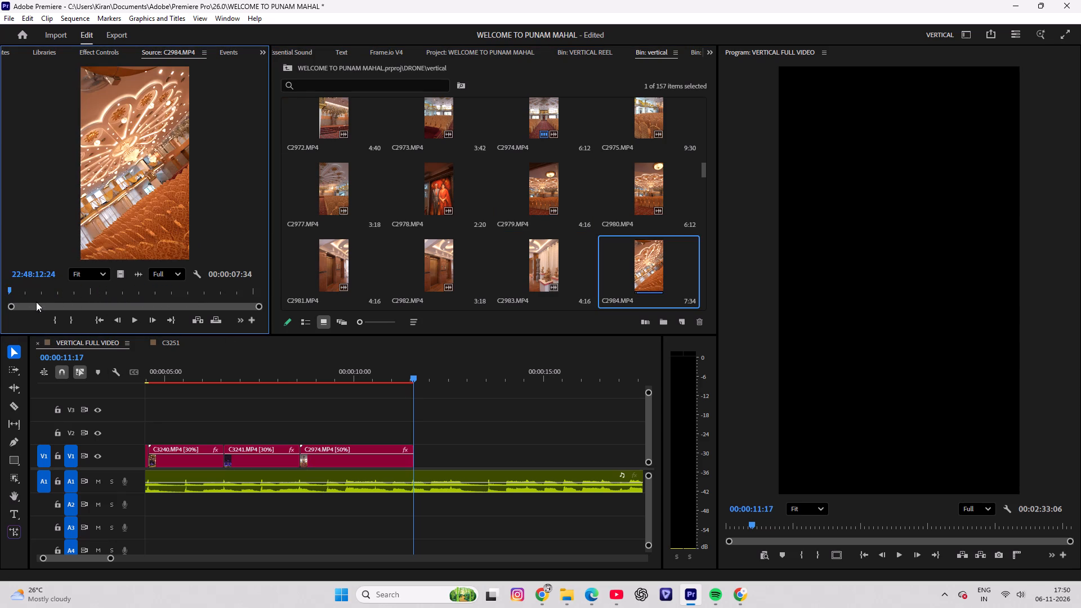
{"action": "left_click_drag", "start_coordinate": [11, 286], "coordinate": [0, 304]}
{"action": "left_click_drag", "start_coordinate": [124, 274], "coordinate": [415, 448]}
Play C2984.MP4 on V1 and set its speed to 50% with Optical flow time interpolation.
{"action": "key", "text": "space"}
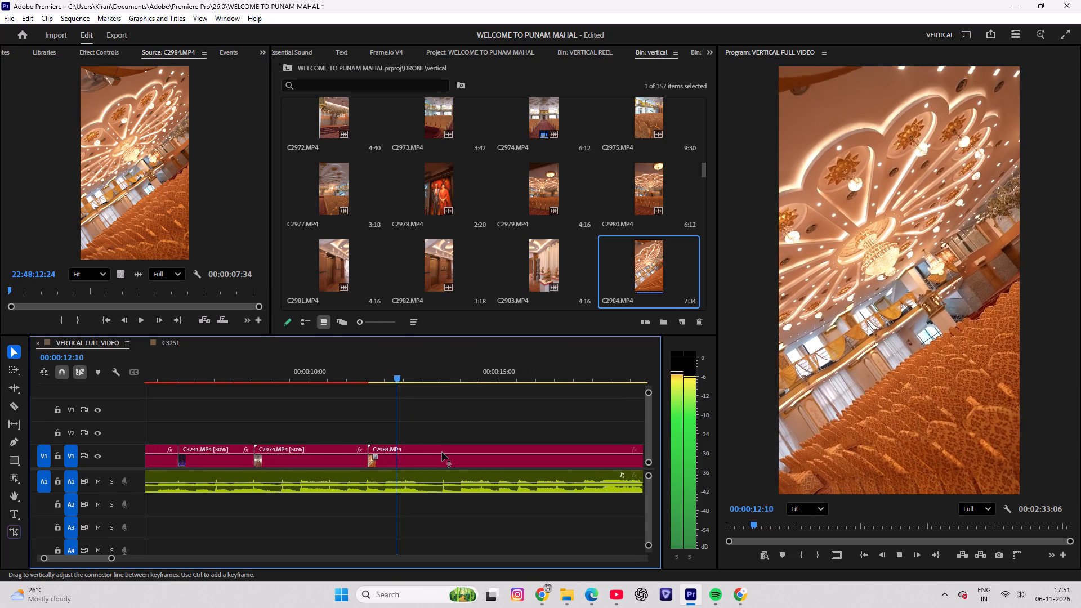
{"action": "key", "text": "space"}
{"action": "left_click", "coordinate": [461, 460]}
{"action": "key", "text": "ctrl+r"}
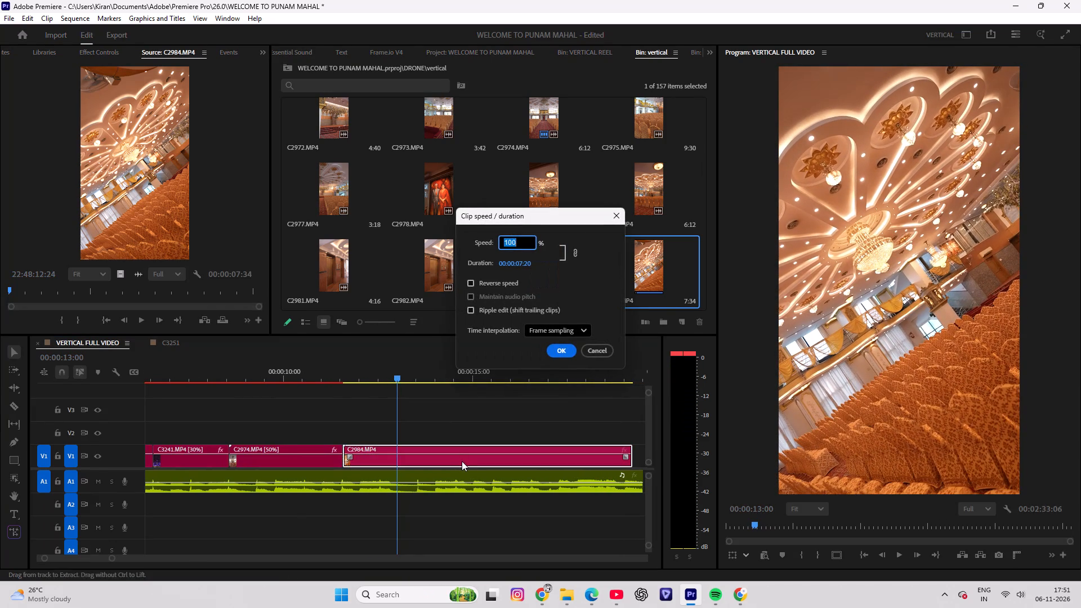
{"action": "type", "text": "50"}
{"action": "left_click", "coordinate": [553, 337]}
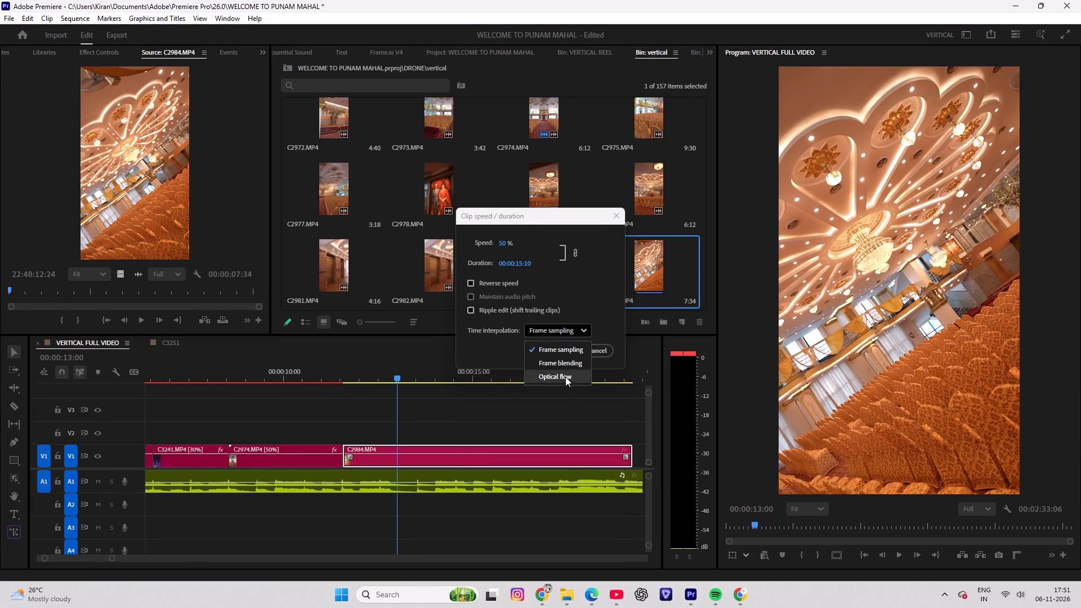
{"action": "left_click", "coordinate": [565, 377]}
{"action": "left_click", "coordinate": [563, 357]}
Play the slowed C2984.MP4 from near its start, split it at 00:00:14:00 and delete the part after the cut.
{"action": "left_click_drag", "start_coordinate": [392, 374], "coordinate": [357, 387]}
{"action": "scroll", "coordinate": [384, 411], "scroll_direction": "down", "scroll_amount": 8, "text": "alt"}
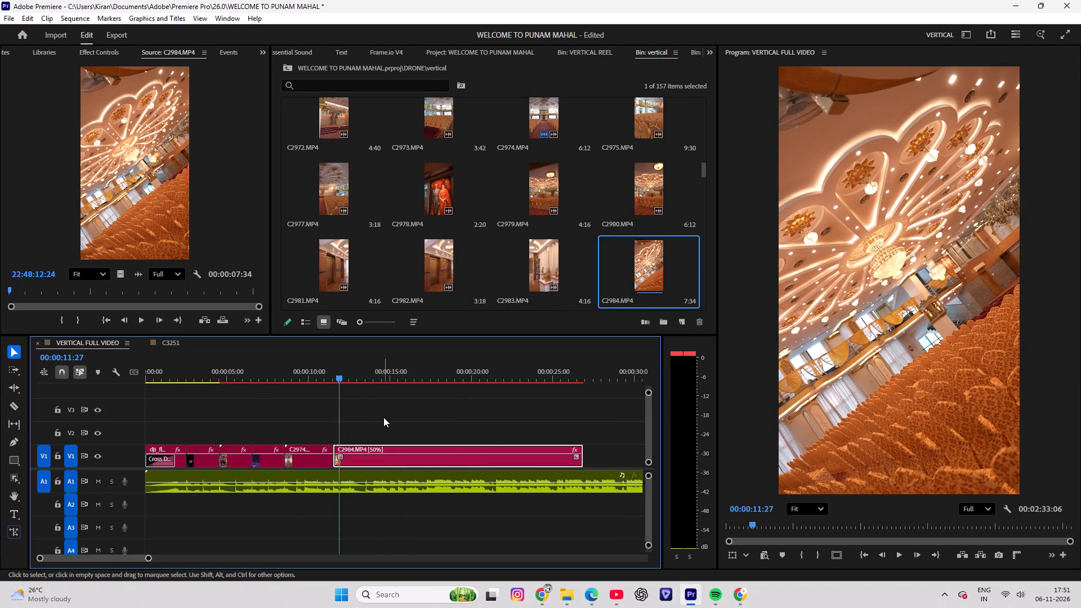
{"action": "key", "text": "space"}
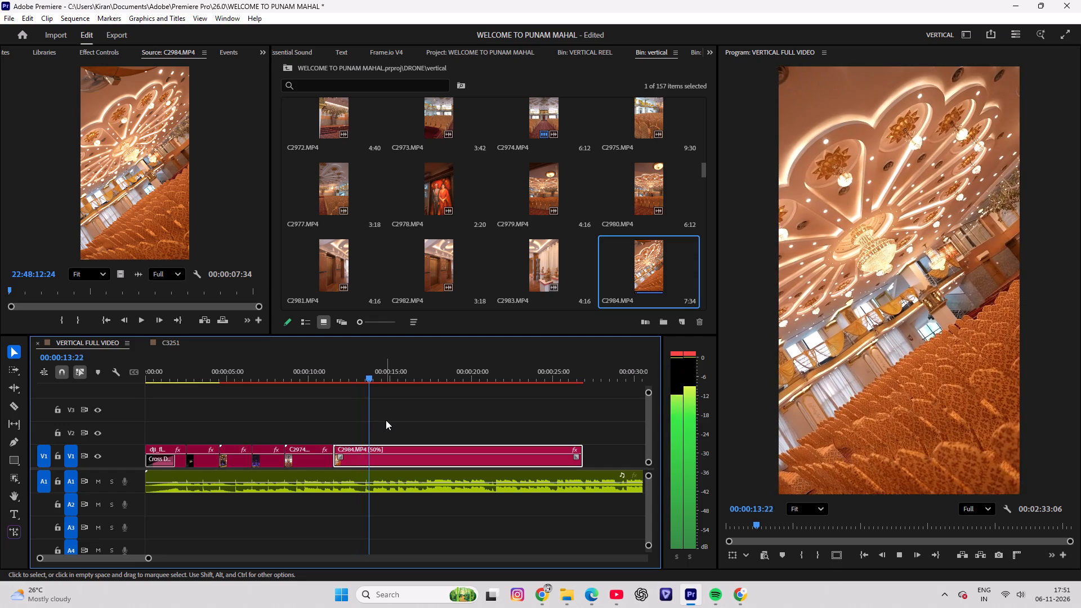
{"action": "key", "text": "space"}
{"action": "left_click_drag", "start_coordinate": [382, 370], "coordinate": [375, 375]}
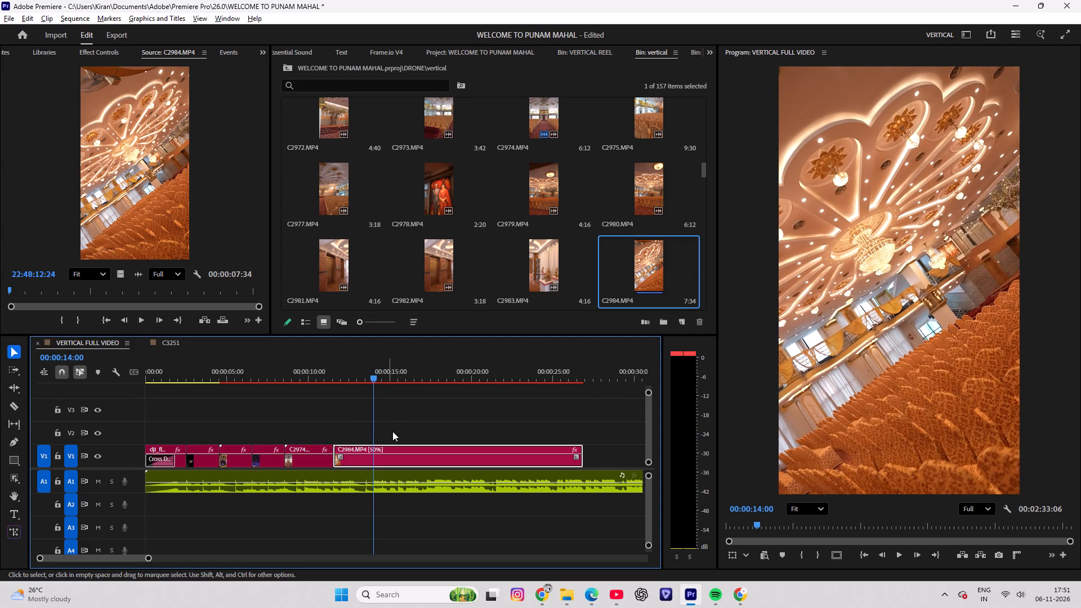
{"action": "scroll", "coordinate": [392, 433], "scroll_direction": "up", "scroll_amount": 6, "text": "alt"}
{"action": "key", "text": "c"}
{"action": "left_click", "coordinate": [355, 461]}
{"action": "key", "text": "v"}
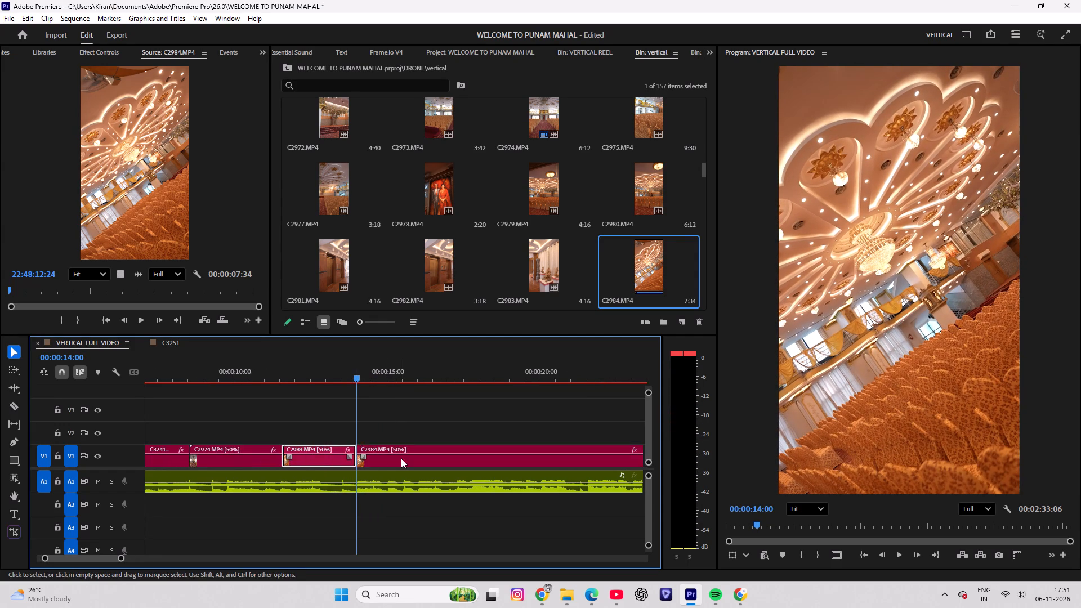
{"action": "left_click", "coordinate": [401, 458]}
{"action": "key", "text": "Delete"}
Preview the source clip C2973.MP4 by scrubbing through its first half.
{"action": "scroll", "coordinate": [375, 188], "scroll_direction": "up", "scroll_amount": 2}
{"action": "scroll", "coordinate": [343, 265], "scroll_direction": "down", "scroll_amount": 1}
{"action": "double_click", "coordinate": [443, 189]}
{"action": "left_click_drag", "start_coordinate": [15, 289], "coordinate": [62, 290]}
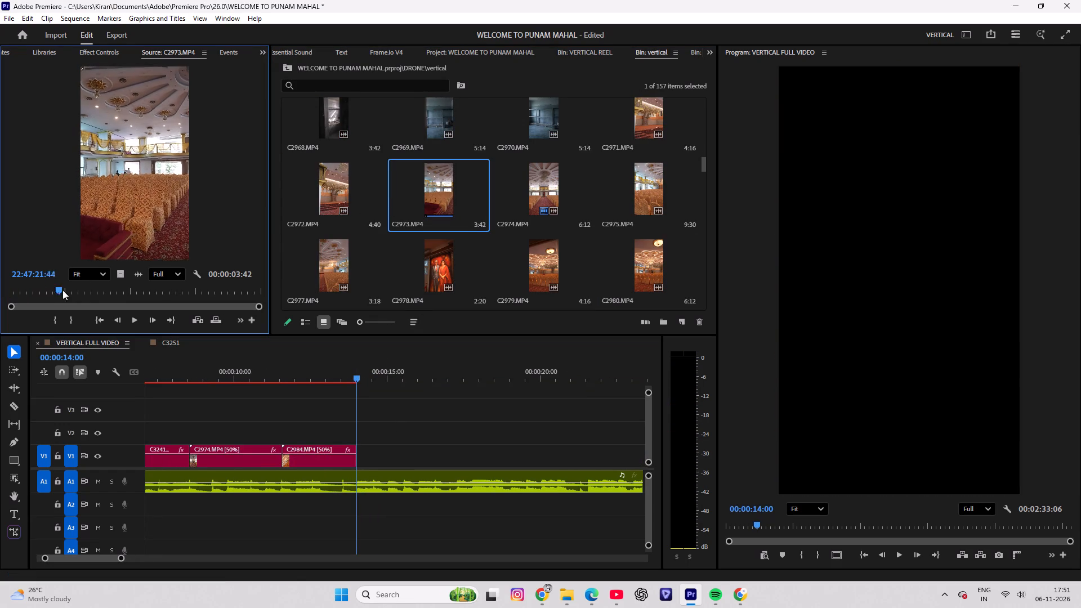
{"action": "left_click_drag", "start_coordinate": [62, 290], "coordinate": [133, 290]}
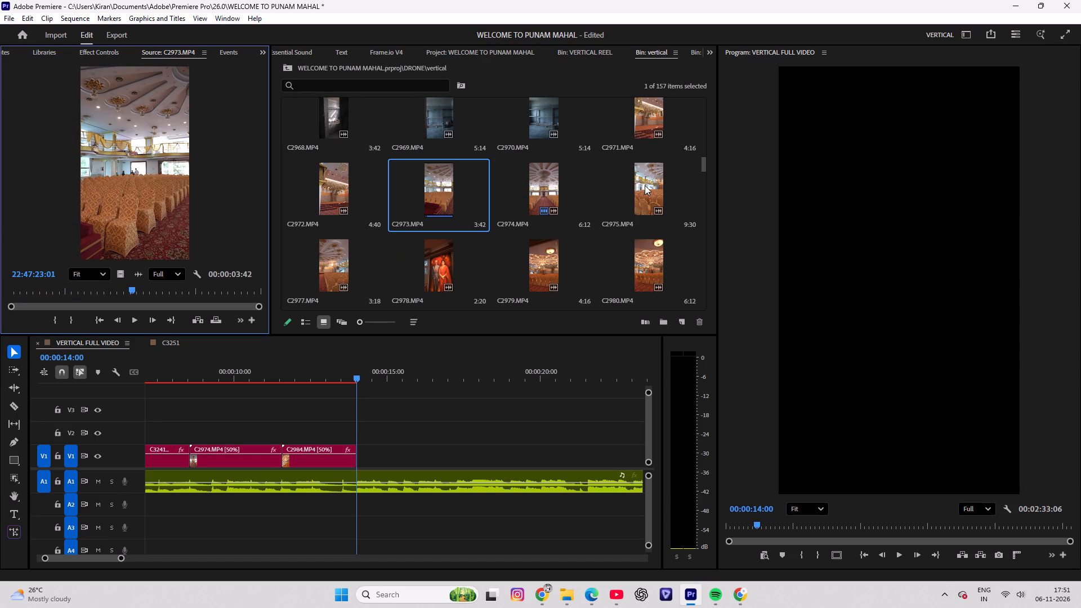
Find the red sofa clip C2986.MP4 in the bin and place its video on V2 at 00:00:14:00, where C2984.MP4 ends.
{"action": "scroll", "coordinate": [645, 185], "scroll_direction": "down", "scroll_amount": 1}
{"action": "scroll", "coordinate": [510, 209], "scroll_direction": "down", "scroll_amount": 2}
{"action": "double_click", "coordinate": [440, 205]}
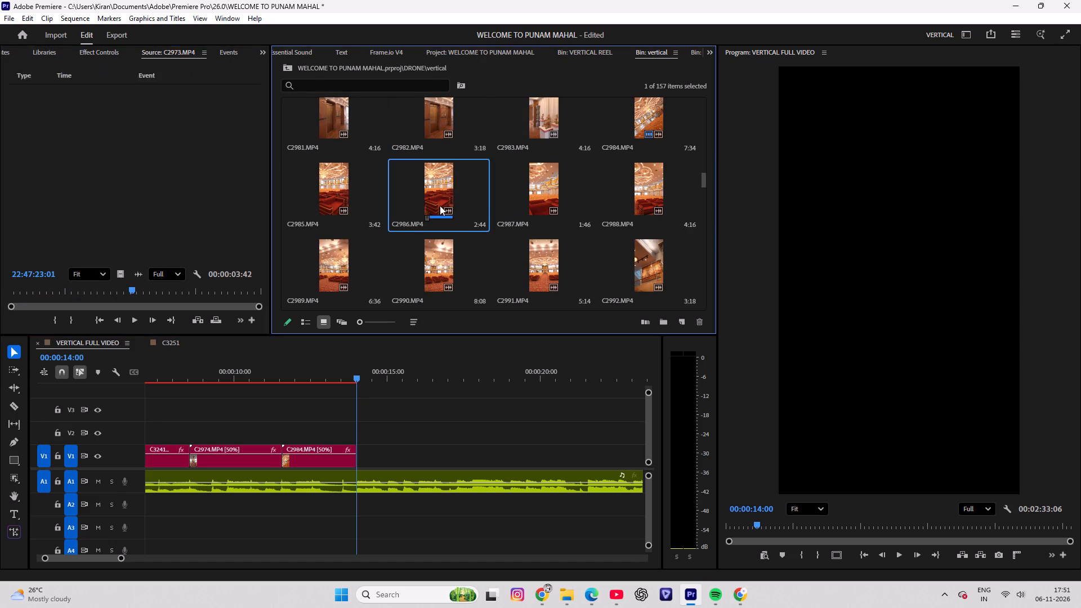
{"action": "left_click_drag", "start_coordinate": [14, 291], "coordinate": [0, 311]}
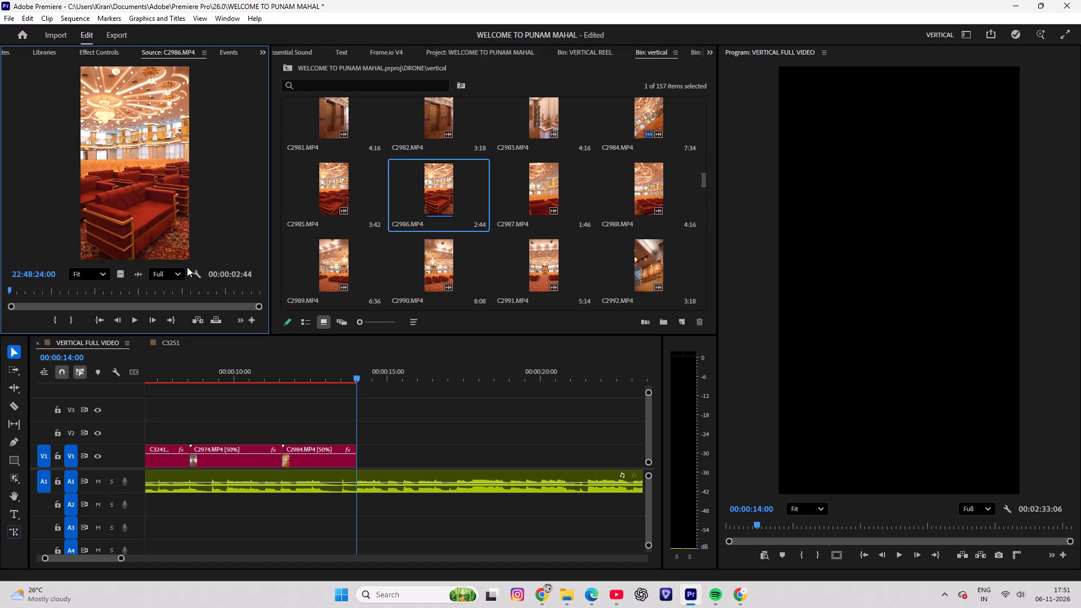
{"action": "left_click_drag", "start_coordinate": [119, 273], "coordinate": [355, 439]}
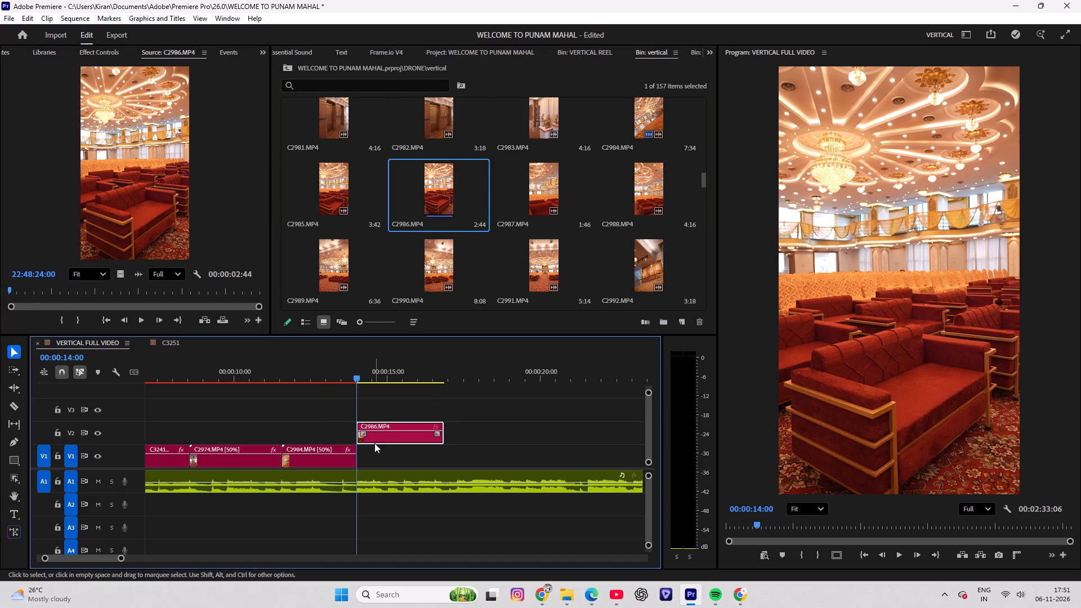
Set the speed of C2986.MP4 on V2 to 30% with Optical flow time interpolation.
{"action": "left_click", "coordinate": [374, 443]}
{"action": "key", "text": "ctrl+r"}
{"action": "type", "text": "30"}
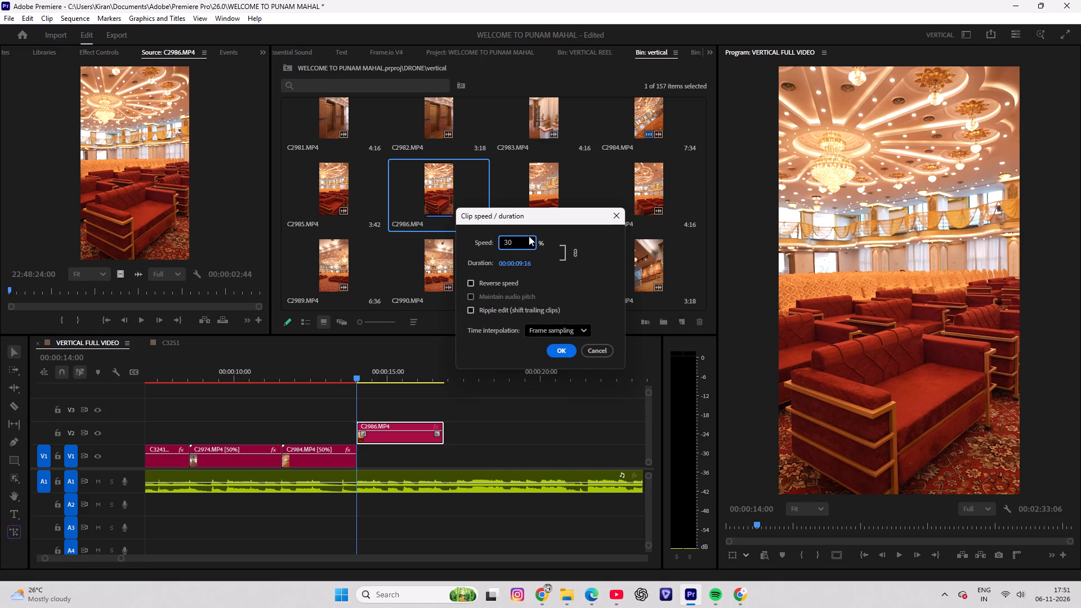
{"action": "left_click", "coordinate": [553, 334]}
{"action": "left_click", "coordinate": [553, 370]}
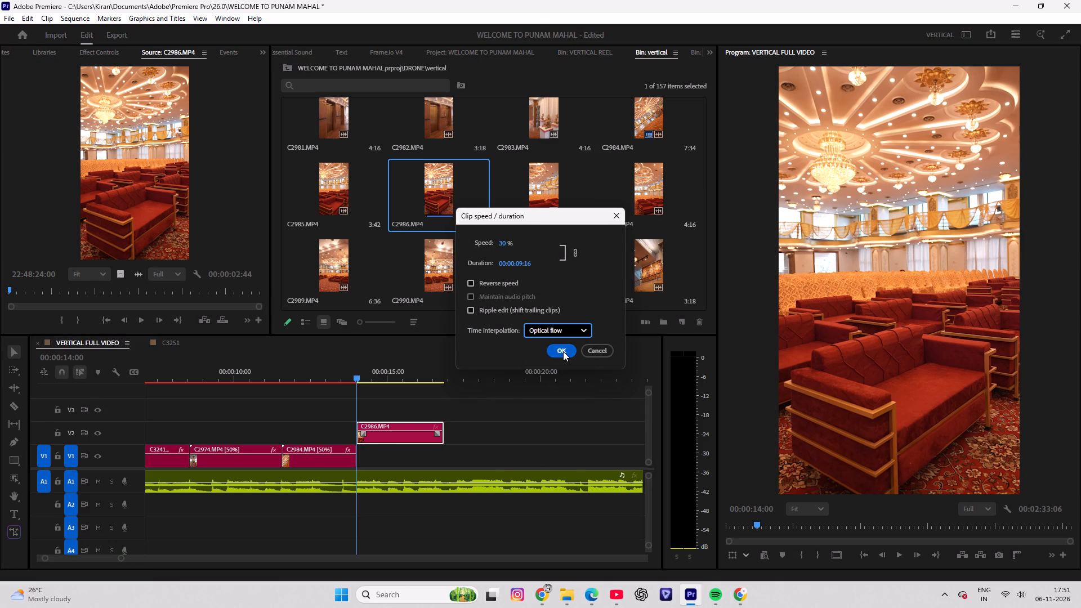
{"action": "left_click", "coordinate": [563, 351]}
Play the slowed C2986.MP4, split it on V2 at 00:00:17:08 and delete the part after the cut.
{"action": "key", "text": "space"}
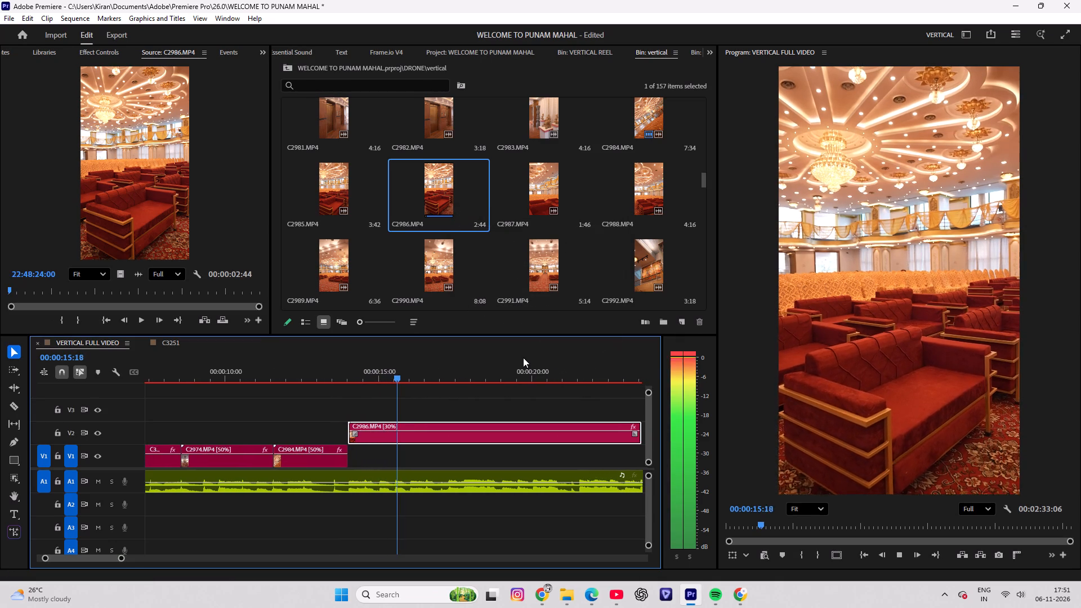
{"action": "key", "text": "space"}
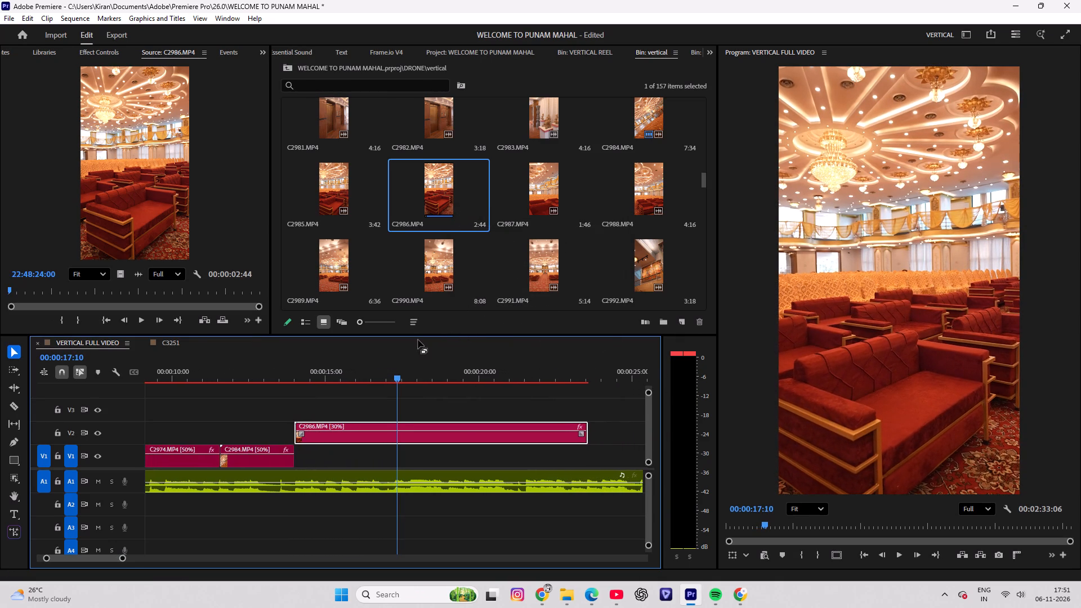
{"action": "left_click", "coordinate": [398, 373]}
{"action": "key", "text": "c"}
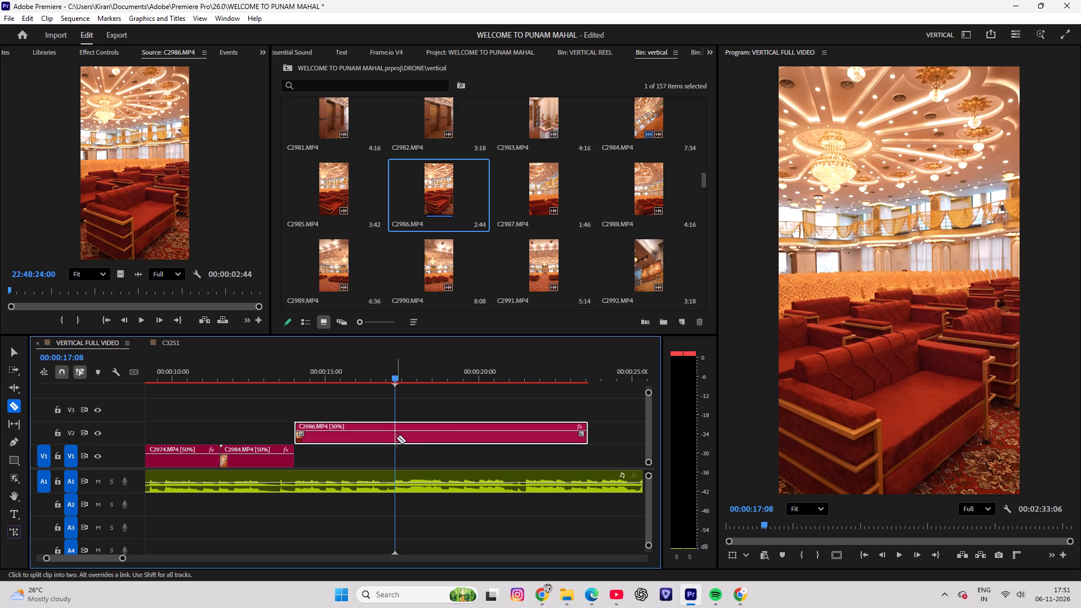
{"action": "left_click", "coordinate": [396, 438]}
{"action": "key", "text": "v"}
{"action": "left_click", "coordinate": [416, 440]}
{"action": "key", "text": "Delete"}
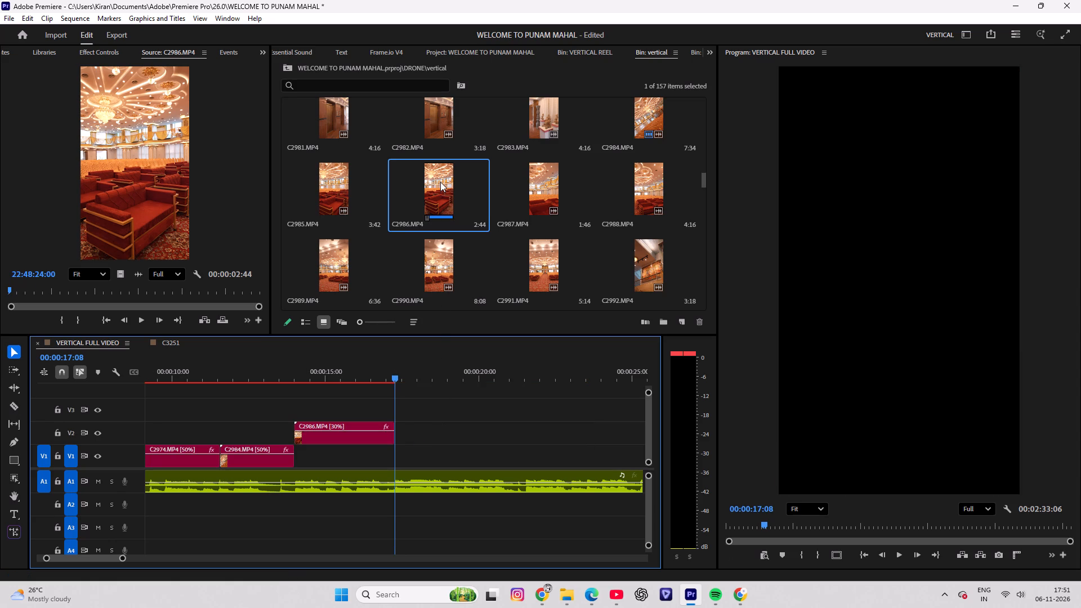
Open the elevator clip C2982.MP4 from the bin and place its video on V1 at 00:00:17:08, where C2986.MP4 ends.
{"action": "double_click", "coordinate": [428, 120]}
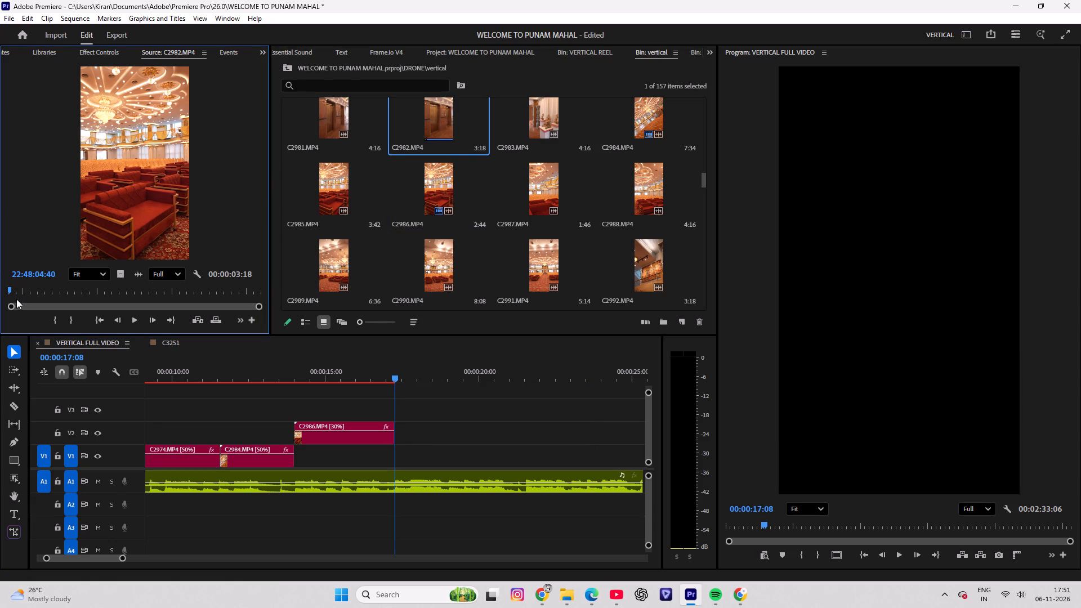
{"action": "left_click_drag", "start_coordinate": [19, 293], "coordinate": [16, 302]}
{"action": "left_click_drag", "start_coordinate": [120, 276], "coordinate": [377, 460]}
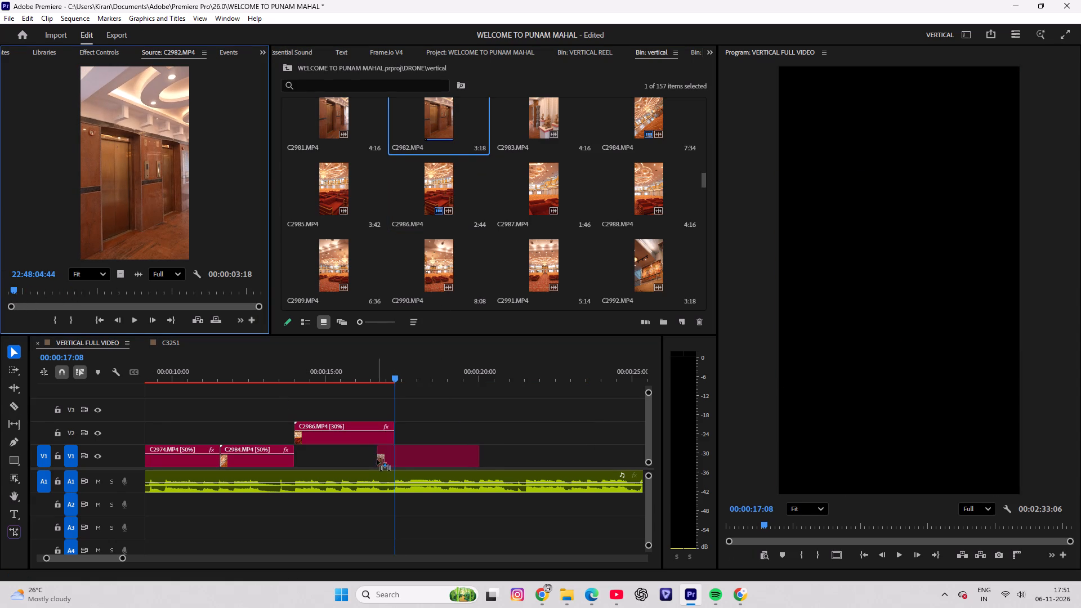
{"action": "left_click_drag", "start_coordinate": [377, 460], "coordinate": [389, 461]}
Set the speed of C2982.MP4 on V1 to 30% with Optical flow time interpolation.
{"action": "left_click", "coordinate": [415, 457]}
{"action": "key", "text": "ctrl+r"}
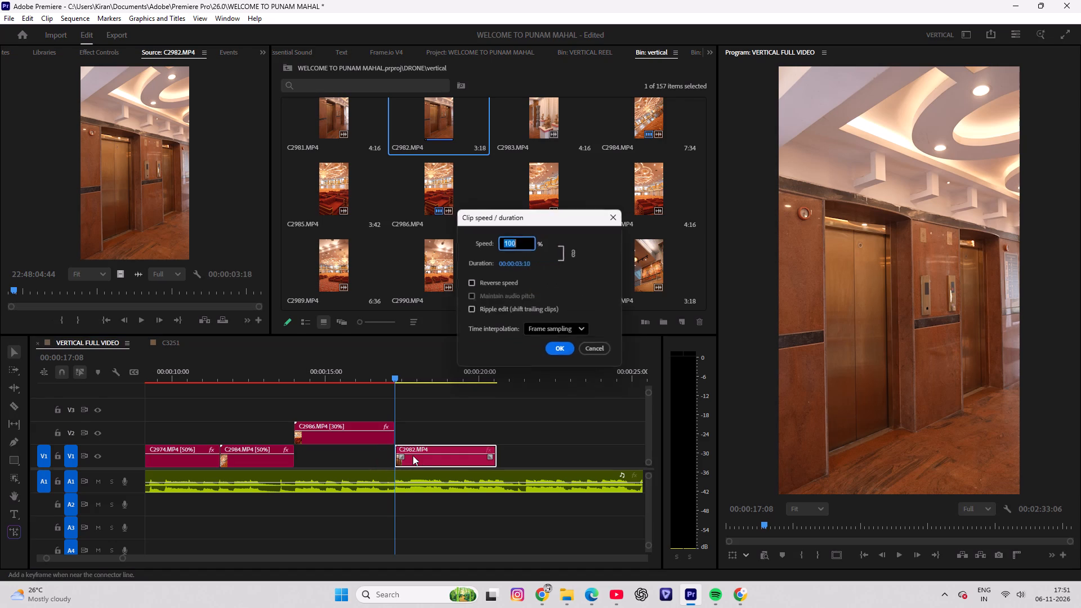
{"action": "key", "text": "0"}
{"action": "left_click_drag", "start_coordinate": [516, 243], "coordinate": [441, 241]}
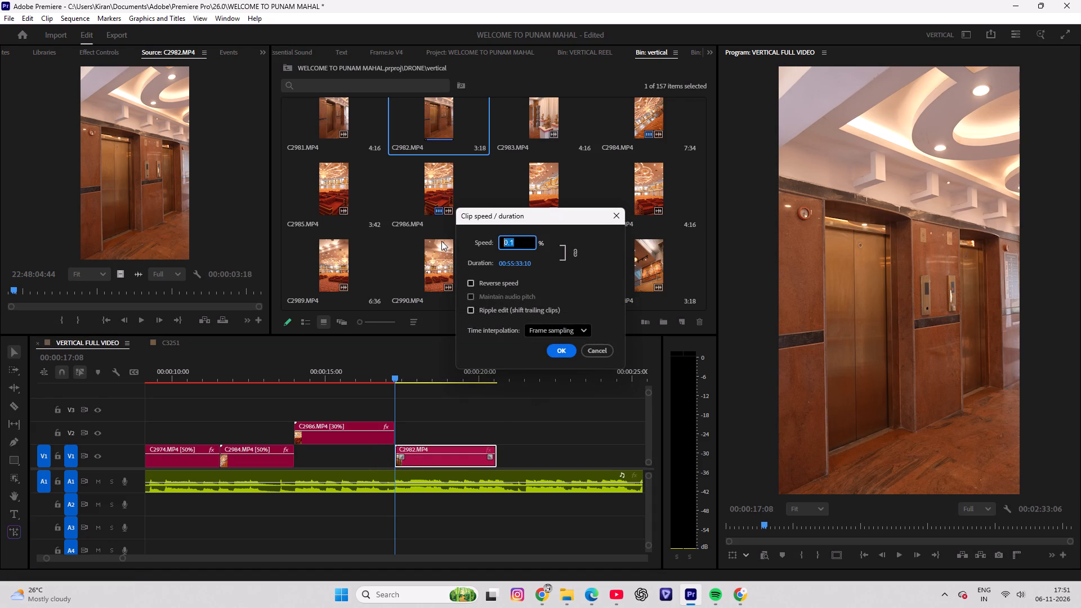
{"action": "left_click_drag", "start_coordinate": [441, 241], "coordinate": [442, 240]}
{"action": "key", "text": "BackSpace"}
{"action": "type", "text": "30"}
{"action": "left_click", "coordinate": [552, 328]}
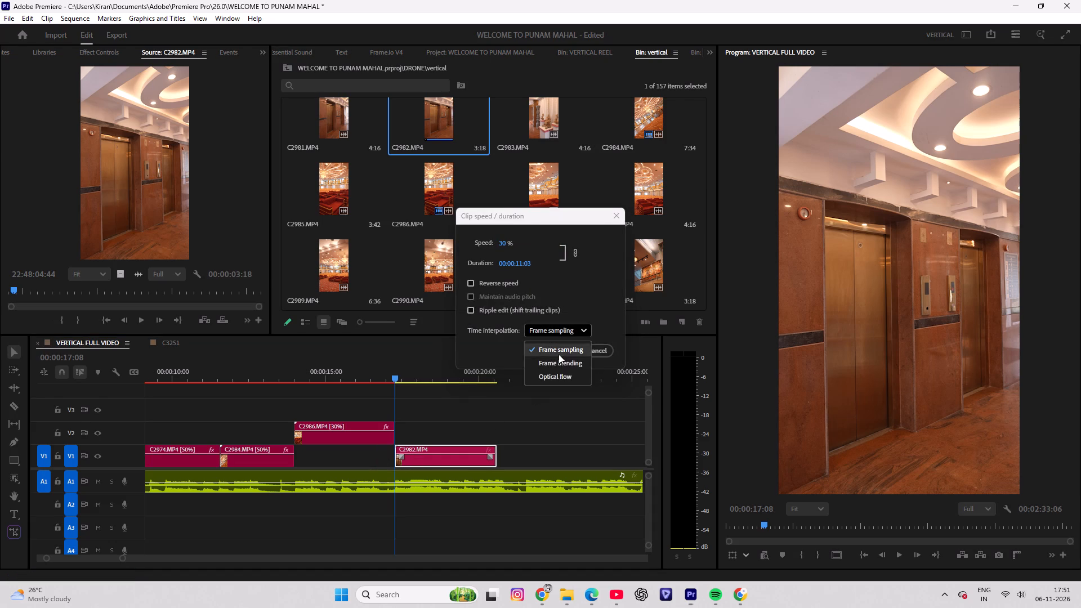
{"action": "left_click", "coordinate": [564, 378]}
{"action": "left_click", "coordinate": [559, 355]}
Play the slowed C2982.MP4, split it at 00:00:20:01 and delete the part after the cut.
{"action": "key", "text": "space"}
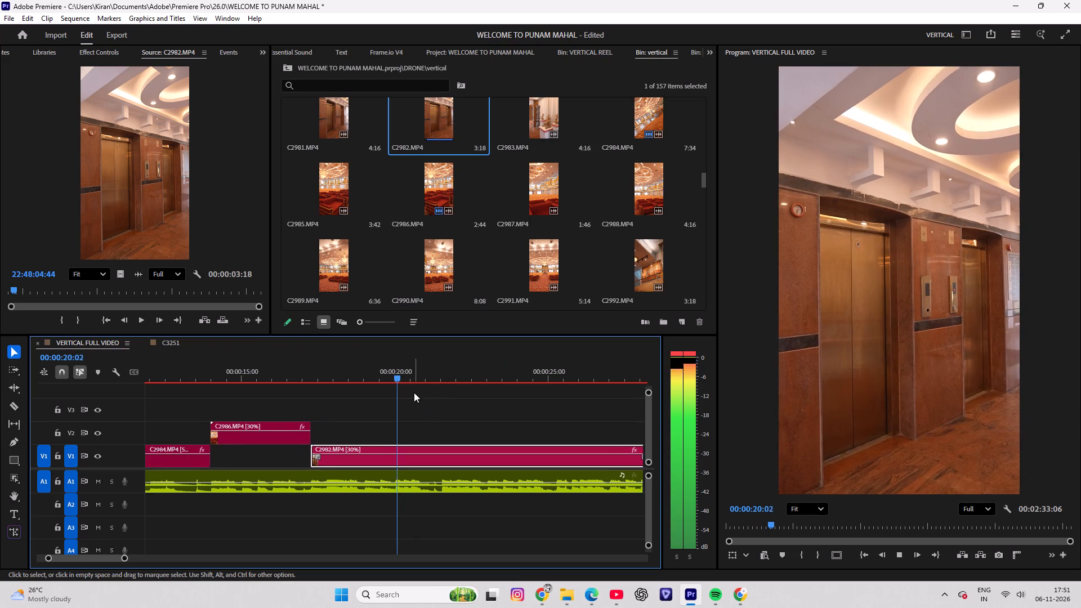
{"action": "key", "text": "space"}
{"action": "left_click_drag", "start_coordinate": [404, 374], "coordinate": [395, 377]}
{"action": "key", "text": "c"}
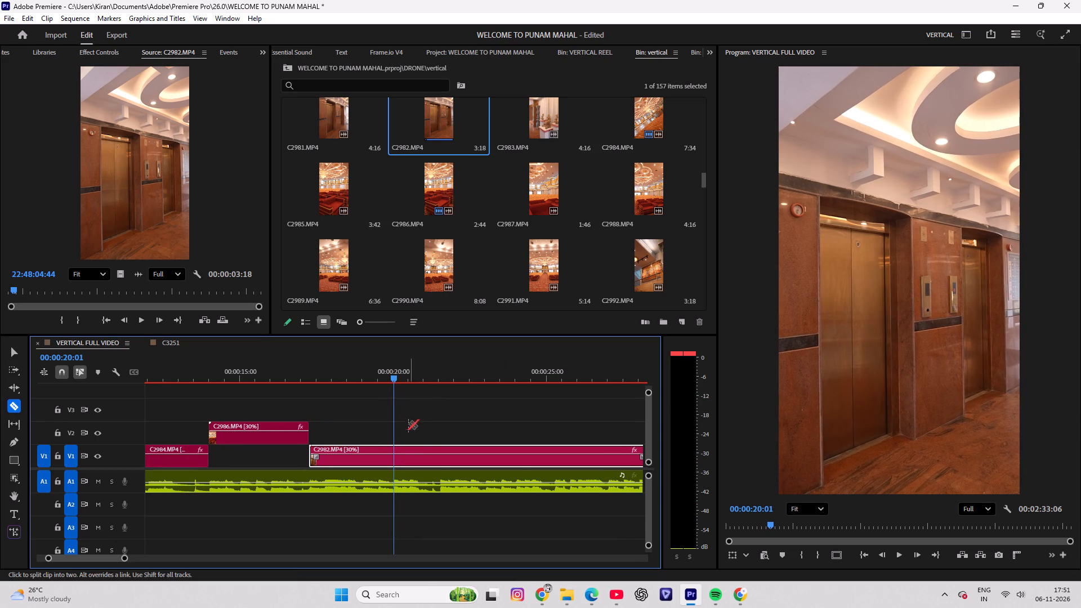
{"action": "left_click", "coordinate": [395, 451]}
{"action": "key", "text": "v"}
{"action": "left_click", "coordinate": [426, 461]}
{"action": "key", "text": "Delete"}
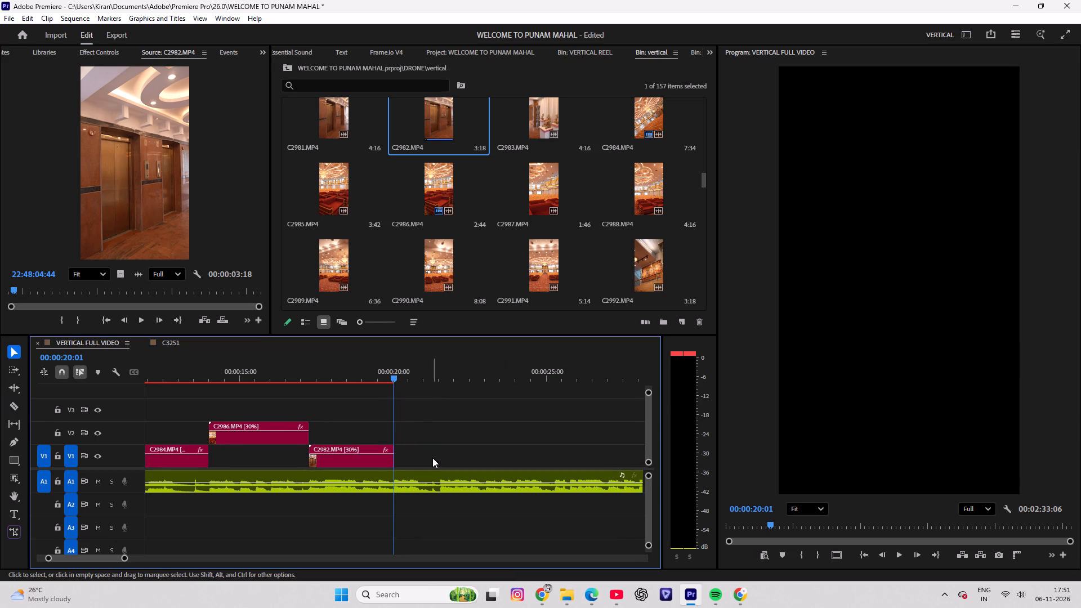
Open the hall clip C2990.MP4 from the bin and place its video on V2 at 00:00:20:01, where C2982.MP4 ends.
{"action": "double_click", "coordinate": [429, 258]}
{"action": "left_click_drag", "start_coordinate": [15, 287], "coordinate": [16, 287]}
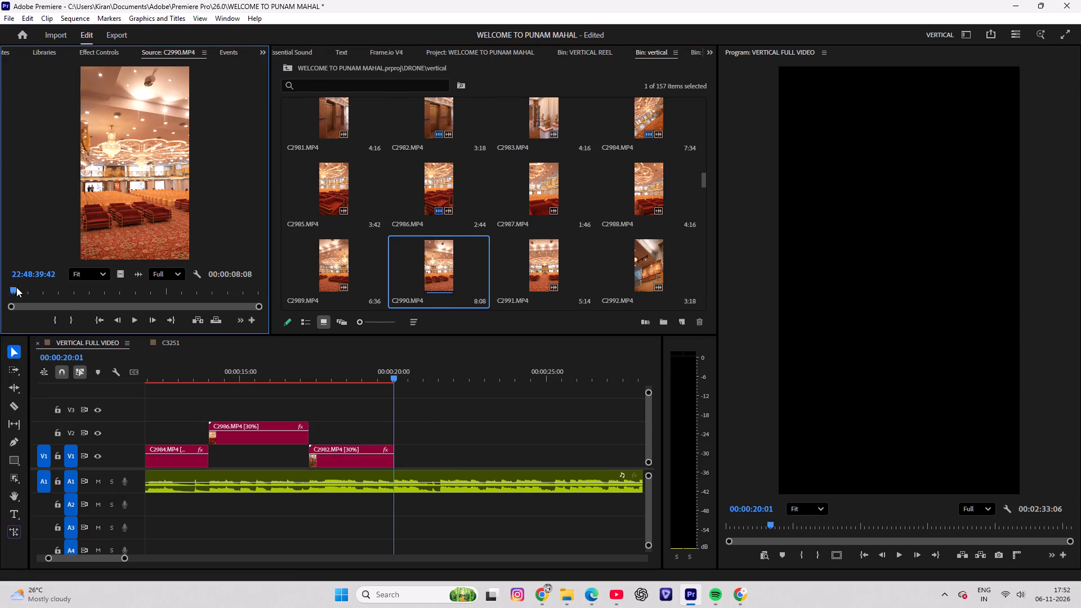
{"action": "left_click_drag", "start_coordinate": [16, 287], "coordinate": [21, 293]}
{"action": "left_click_drag", "start_coordinate": [122, 271], "coordinate": [418, 446]}
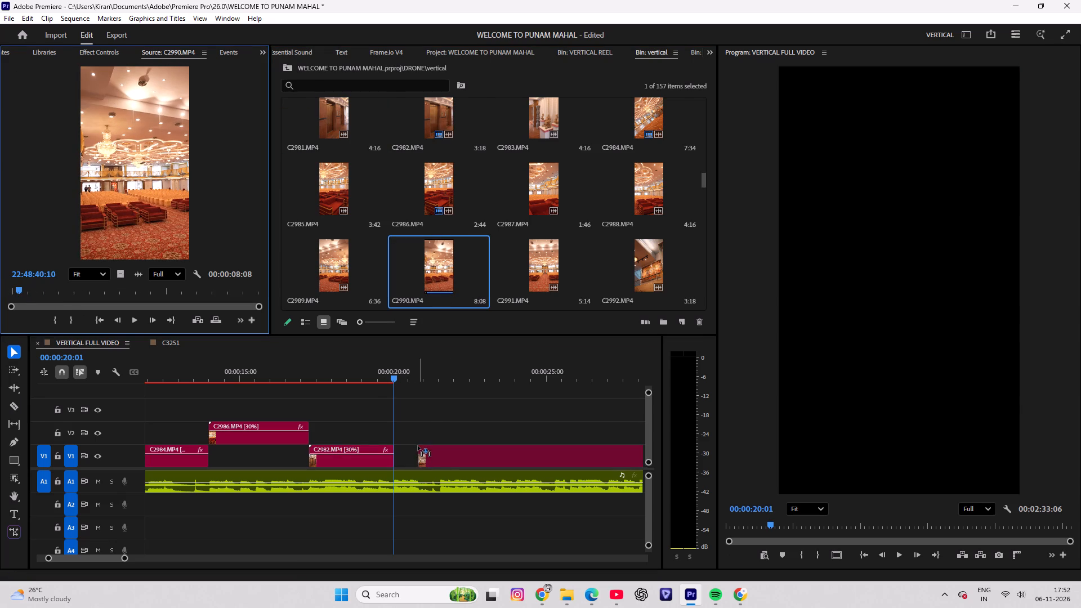
{"action": "left_click_drag", "start_coordinate": [418, 446], "coordinate": [400, 433]}
Trim the start of C2990.MP4 to 00:00:21:26, move the clip back to begin at 00:00:20:01 and play it.
{"action": "key", "text": "space"}
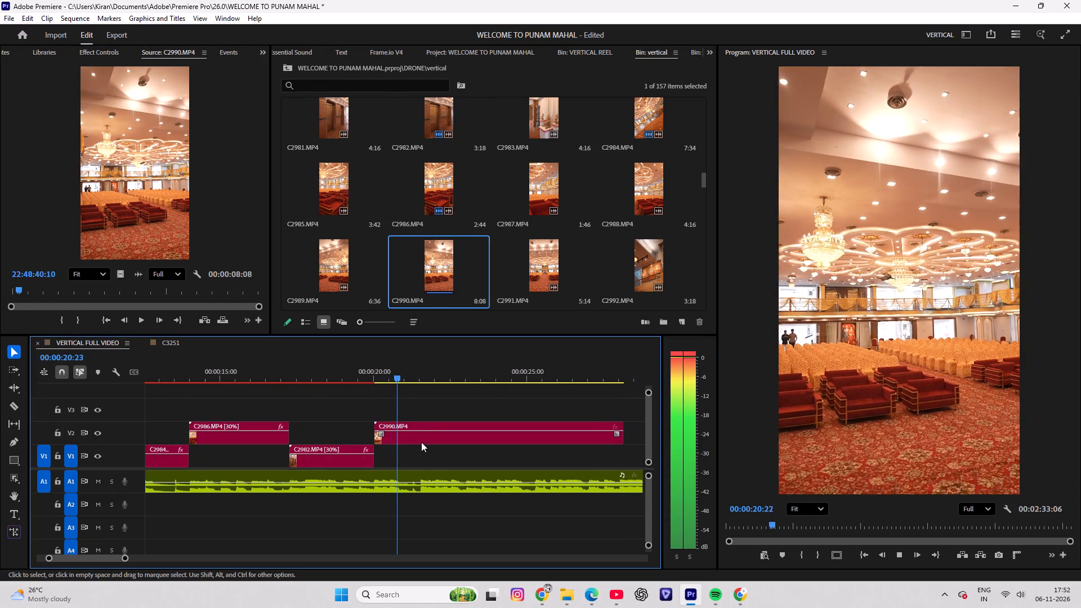
{"action": "key", "text": "space"}
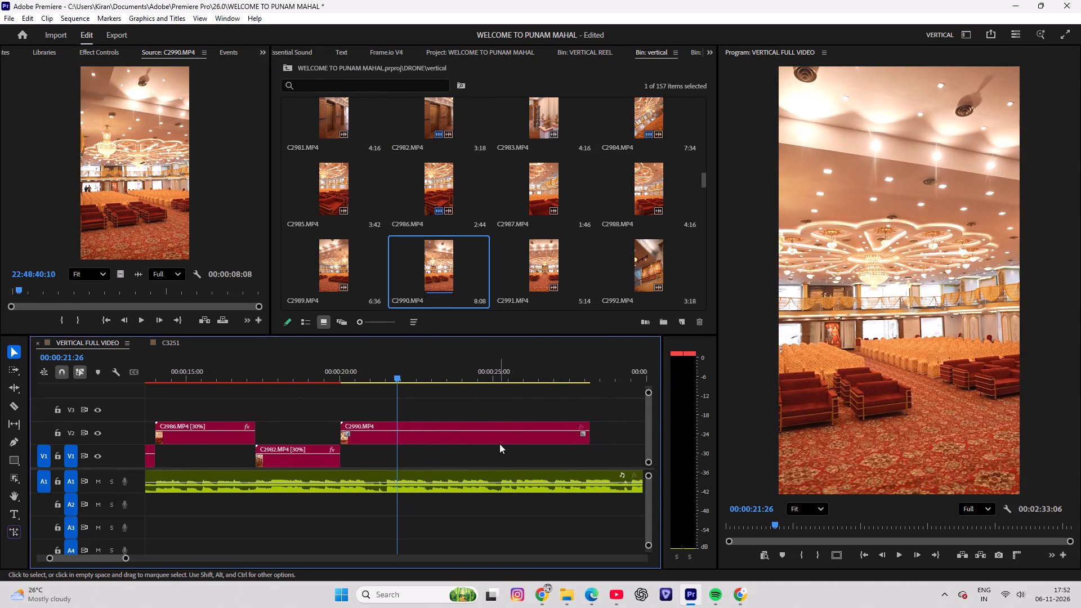
{"action": "left_click_drag", "start_coordinate": [341, 426], "coordinate": [388, 425]}
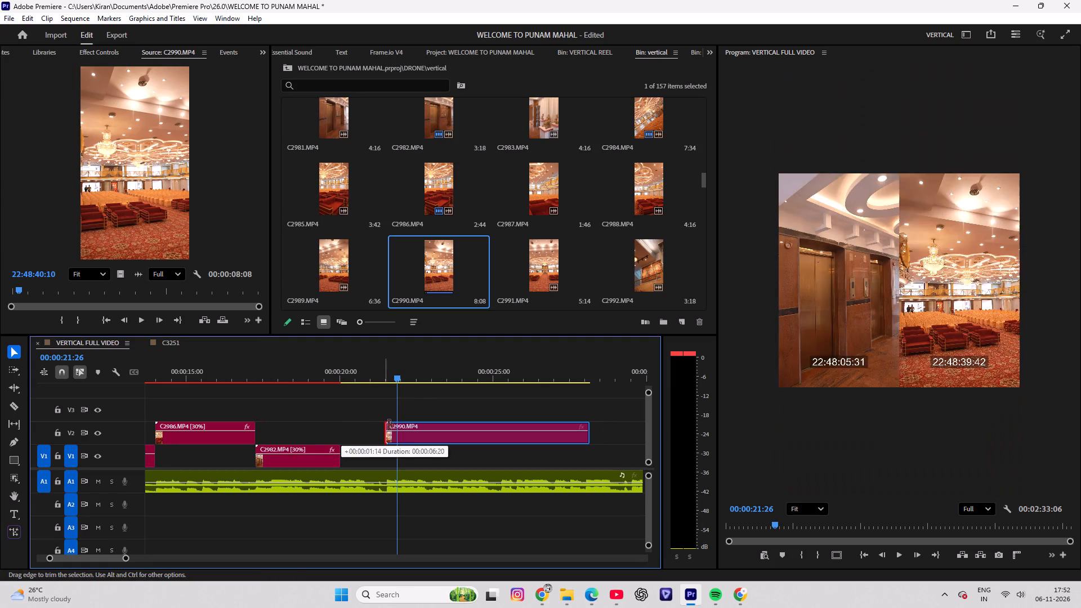
{"action": "left_click_drag", "start_coordinate": [388, 425], "coordinate": [399, 425]}
{"action": "left_click_drag", "start_coordinate": [420, 444], "coordinate": [369, 442]}
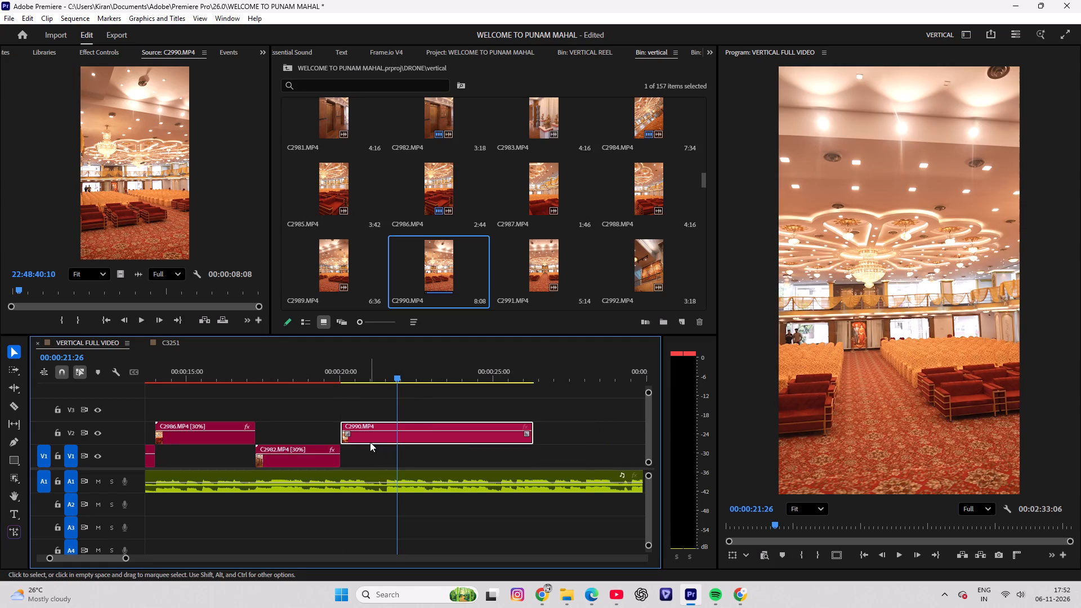
{"action": "key", "text": "space"}
{"action": "key", "text": "space"}
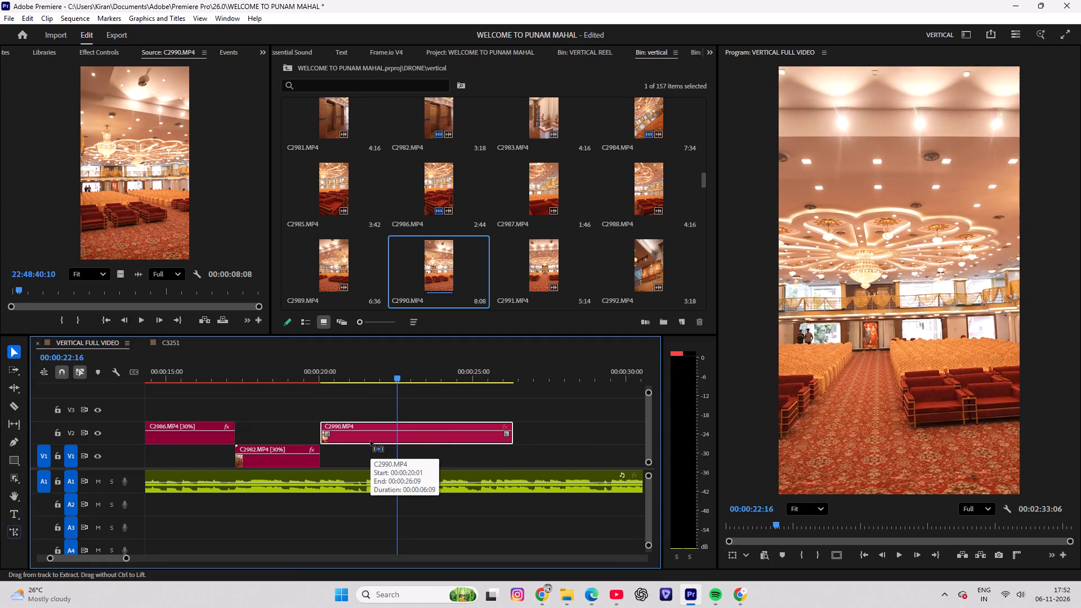
Set the speed of C2990.MP4 on V2 to 50% with Optical flow time interpolation.
{"action": "key", "text": "ctrl+r"}
{"action": "type", "text": "50"}
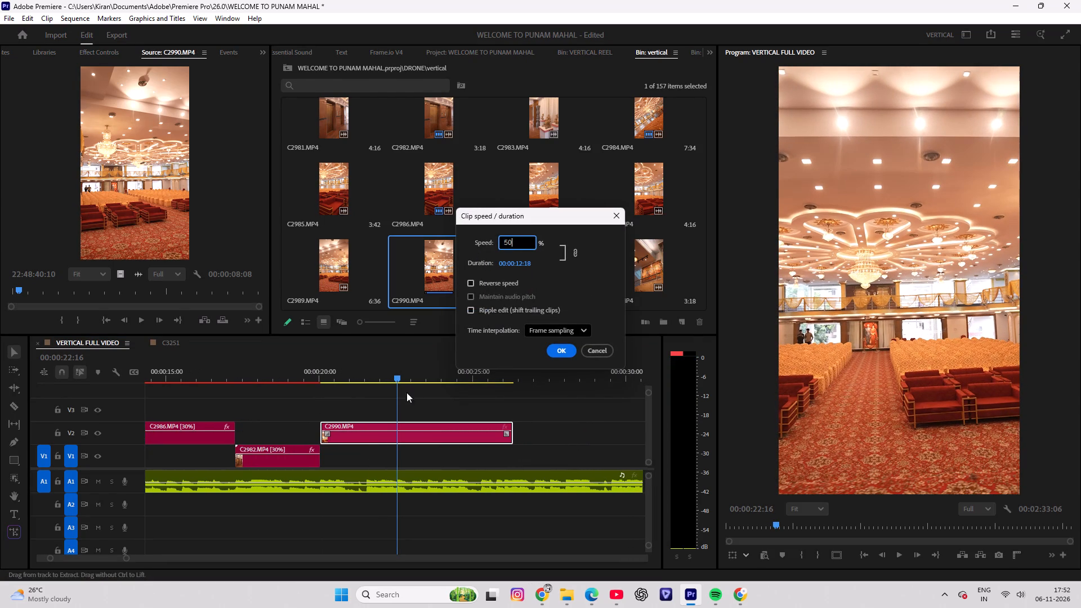
{"action": "left_click", "coordinate": [557, 329]}
{"action": "left_click", "coordinate": [562, 377]}
{"action": "left_click", "coordinate": [561, 355]}
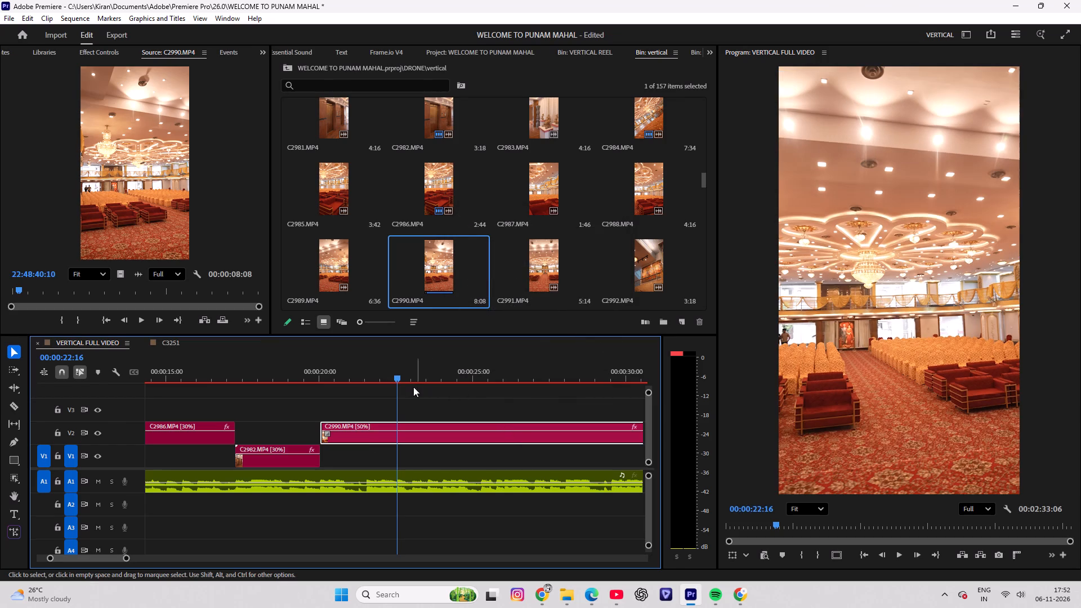
Move C2990.MP4 and C2986.MP4 from V2 down to V1 at their same times, in line with the other clips.
{"action": "left_click_drag", "start_coordinate": [389, 383], "coordinate": [325, 410]}
{"action": "left_click_drag", "start_coordinate": [339, 440], "coordinate": [330, 457]}
{"action": "left_click_drag", "start_coordinate": [210, 445], "coordinate": [212, 453]}
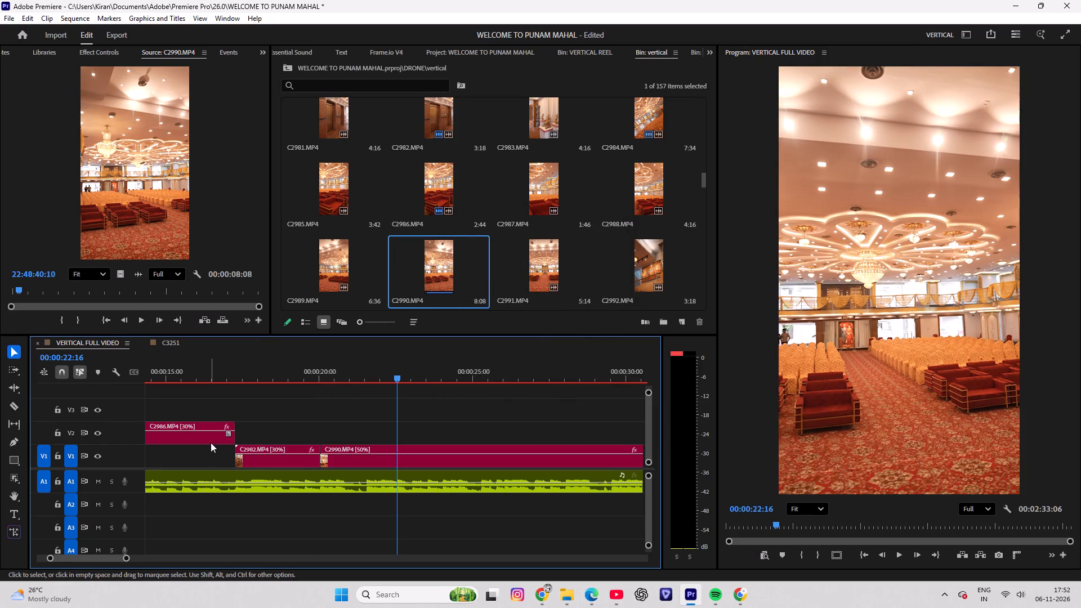
{"action": "left_click_drag", "start_coordinate": [211, 442], "coordinate": [213, 453]}
Play the slowed C2990.MP4, split it on V1 at 00:00:23:00 and delete the part after the cut.
{"action": "left_click", "coordinate": [333, 379]}
{"action": "key", "text": "space"}
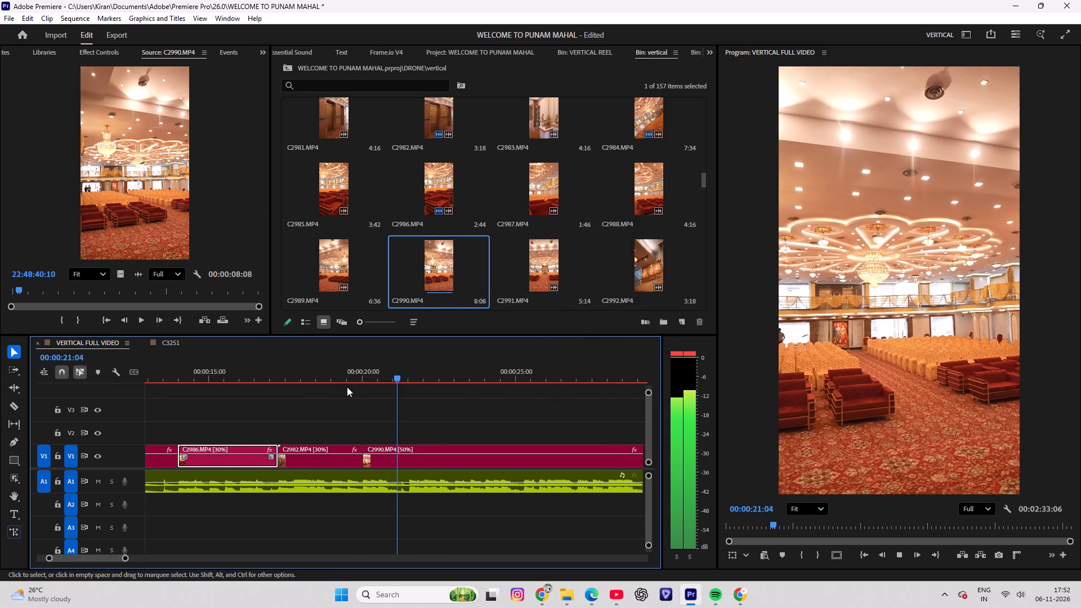
{"action": "key", "text": "space"}
{"action": "left_click_drag", "start_coordinate": [402, 374], "coordinate": [408, 370]}
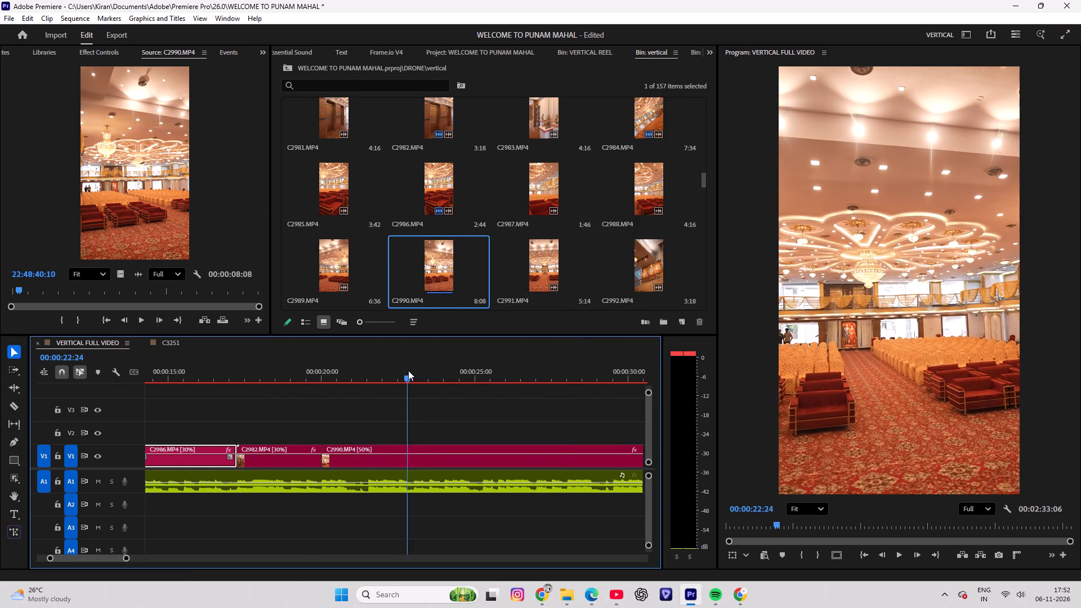
{"action": "left_click_drag", "start_coordinate": [408, 370], "coordinate": [414, 366]}
{"action": "key", "text": "c"}
{"action": "left_click", "coordinate": [413, 458]}
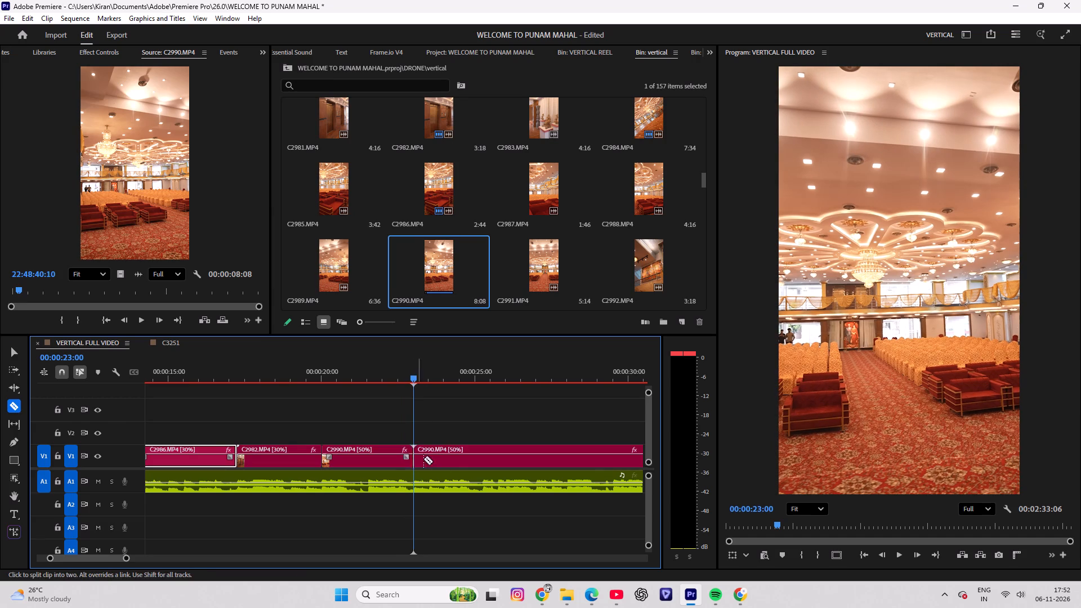
{"action": "key", "text": "v"}
{"action": "left_click", "coordinate": [454, 463]}
{"action": "key", "text": "Delete"}
Open the wall artwork clip C2992.MP4, mark its In point at 22:48:53:39 and place its video on V1 at 00:00:23:00.
{"action": "scroll", "coordinate": [428, 404], "scroll_direction": "down", "scroll_amount": 5}
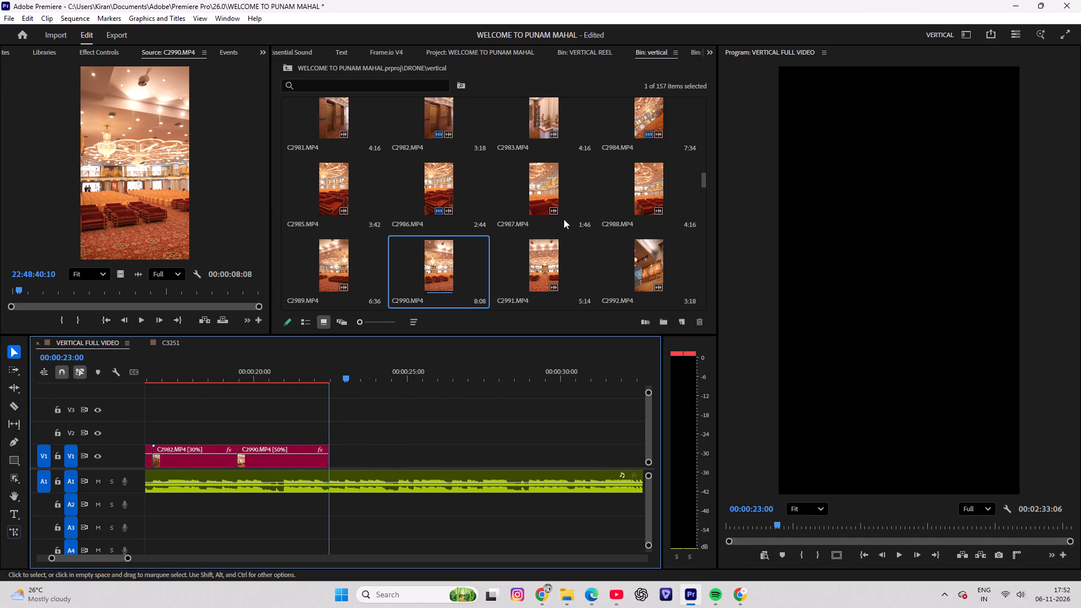
{"action": "scroll", "coordinate": [563, 218], "scroll_direction": "down", "scroll_amount": 1}
{"action": "double_click", "coordinate": [659, 193]}
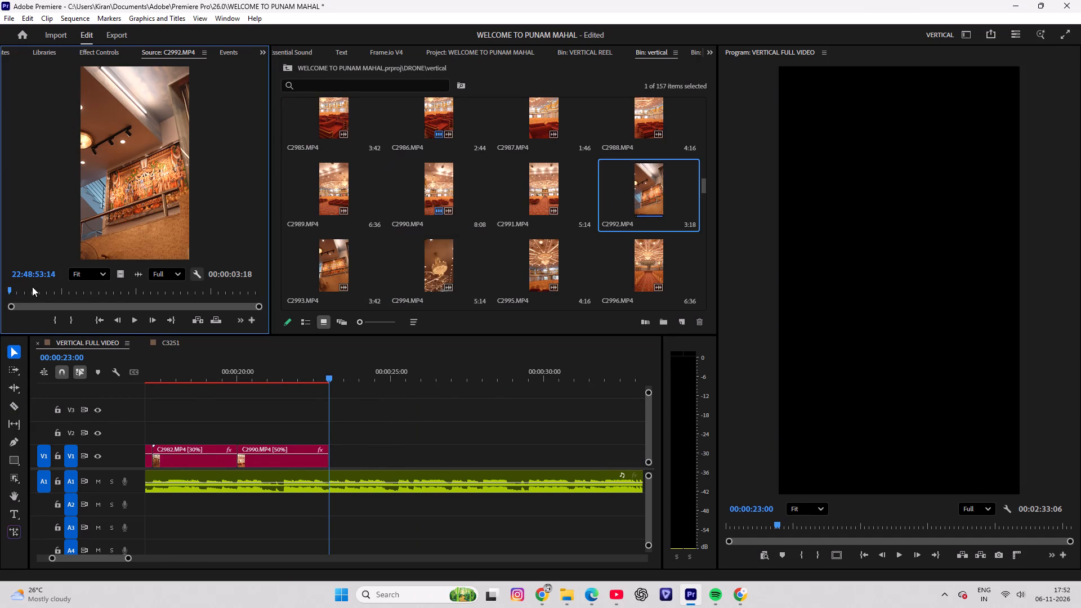
{"action": "left_click_drag", "start_coordinate": [30, 289], "coordinate": [47, 300]}
{"action": "left_click", "coordinate": [47, 300]}
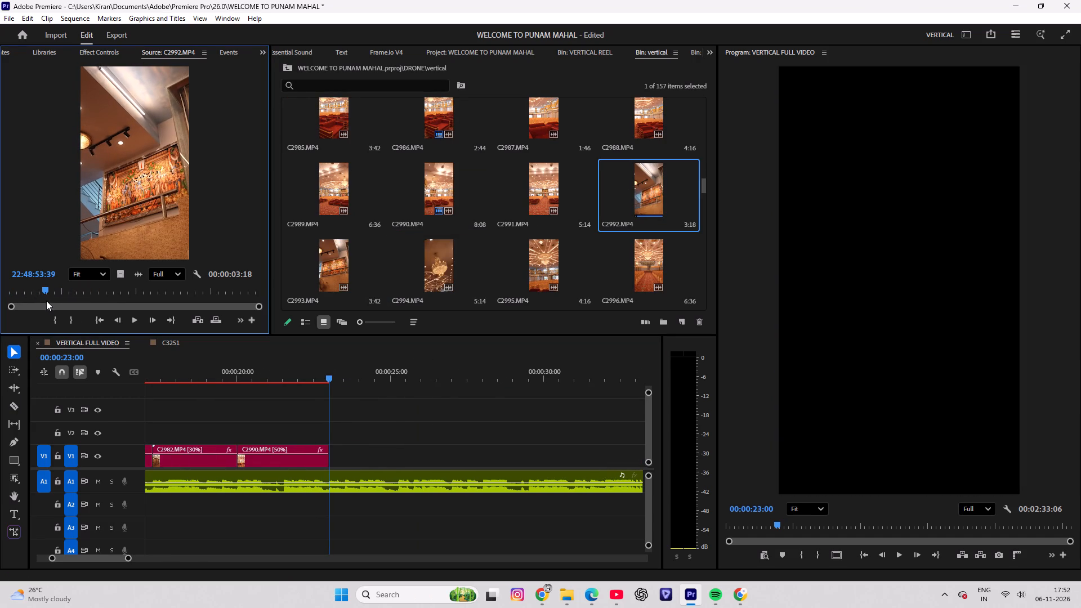
{"action": "key", "text": "i"}
{"action": "left_click_drag", "start_coordinate": [122, 275], "coordinate": [333, 446]}
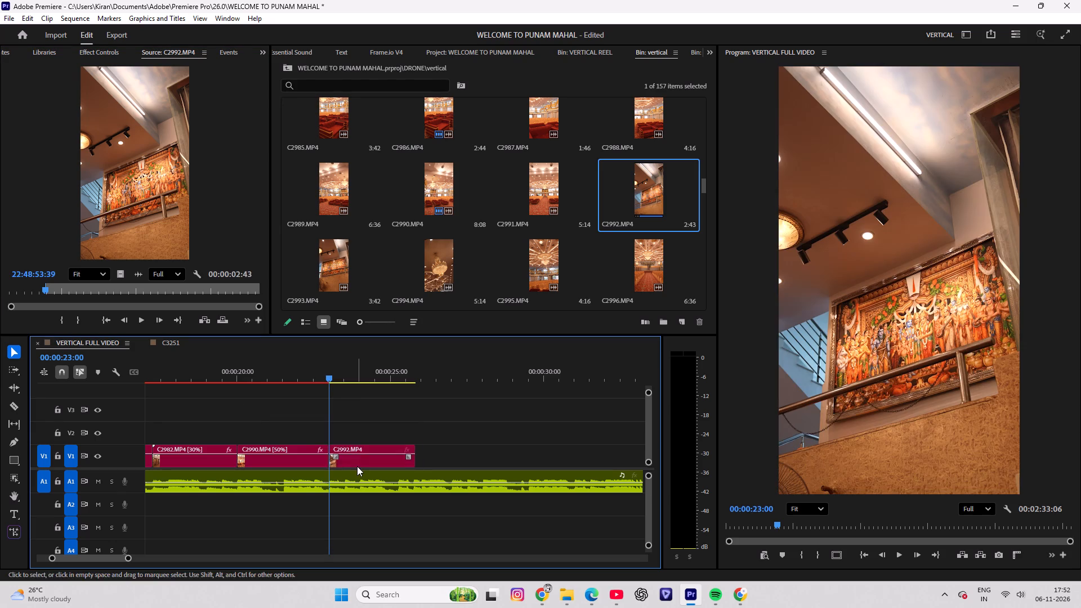
Set the speed of C2992.MP4 on V1 to 30% with Optical flow time interpolation.
{"action": "left_click", "coordinate": [357, 466]}
{"action": "key", "text": "ctrl+r"}
{"action": "type", "text": "30"}
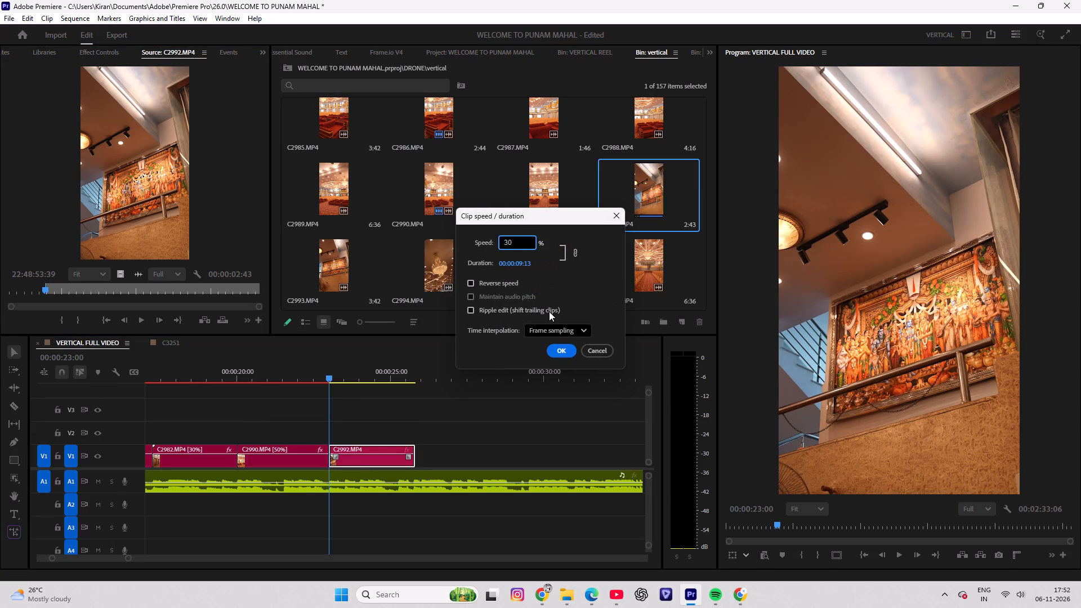
{"action": "left_click", "coordinate": [545, 328]}
{"action": "left_click", "coordinate": [550, 372]}
{"action": "left_click", "coordinate": [556, 348]}
Play the slowed C2992.MP4, split it at 00:00:25:08 and delete the part after the cut.
{"action": "key", "text": "space"}
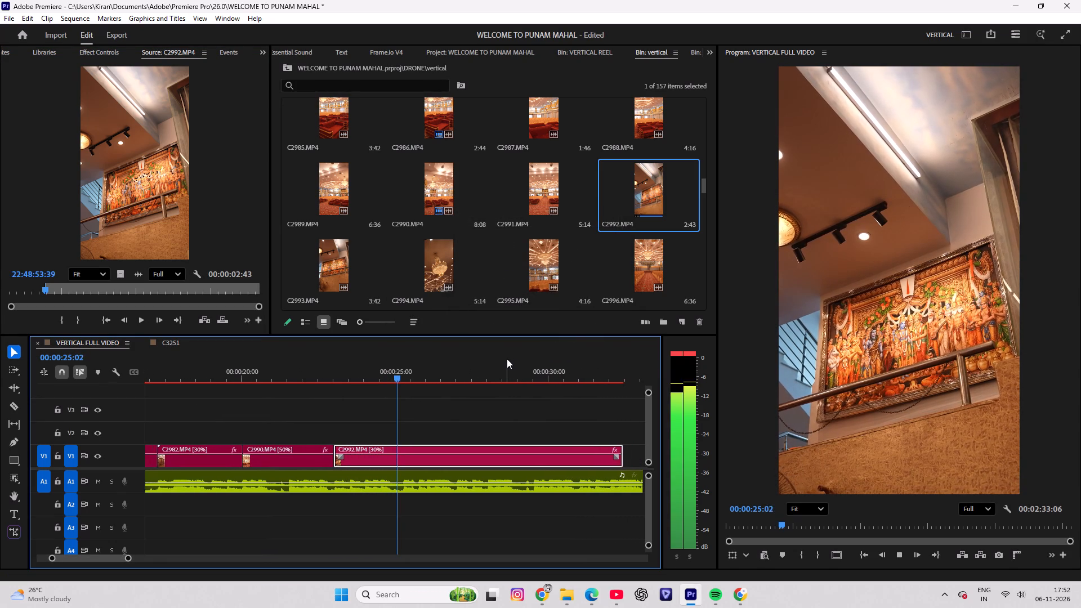
{"action": "key", "text": "space"}
{"action": "left_click", "coordinate": [396, 366]}
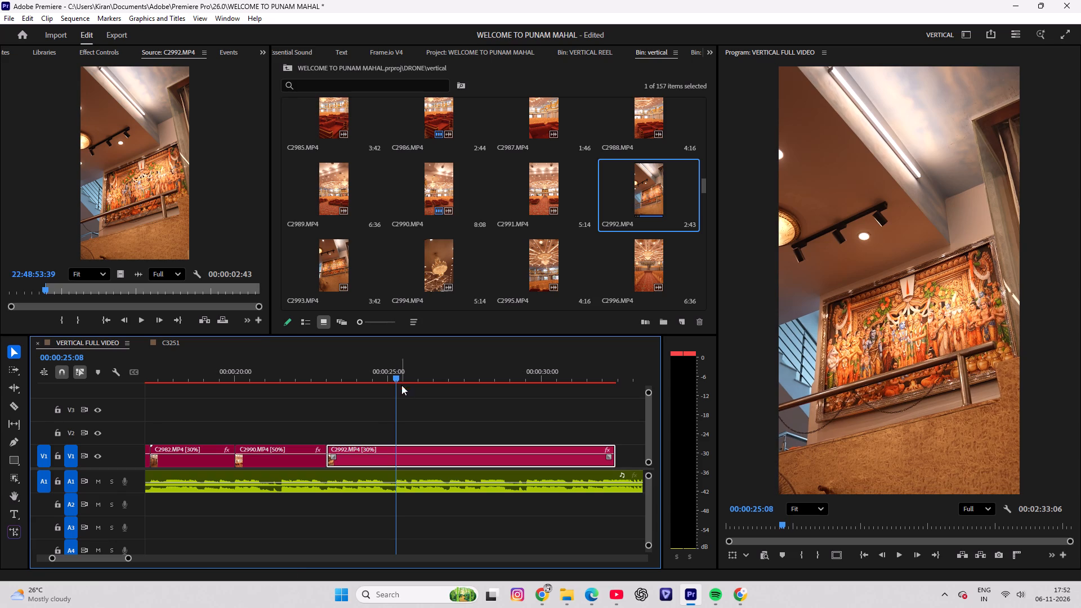
{"action": "key", "text": "c"}
{"action": "left_click", "coordinate": [395, 454]}
{"action": "key", "text": "v"}
{"action": "left_click", "coordinate": [428, 460]}
{"action": "key", "text": "Delete"}
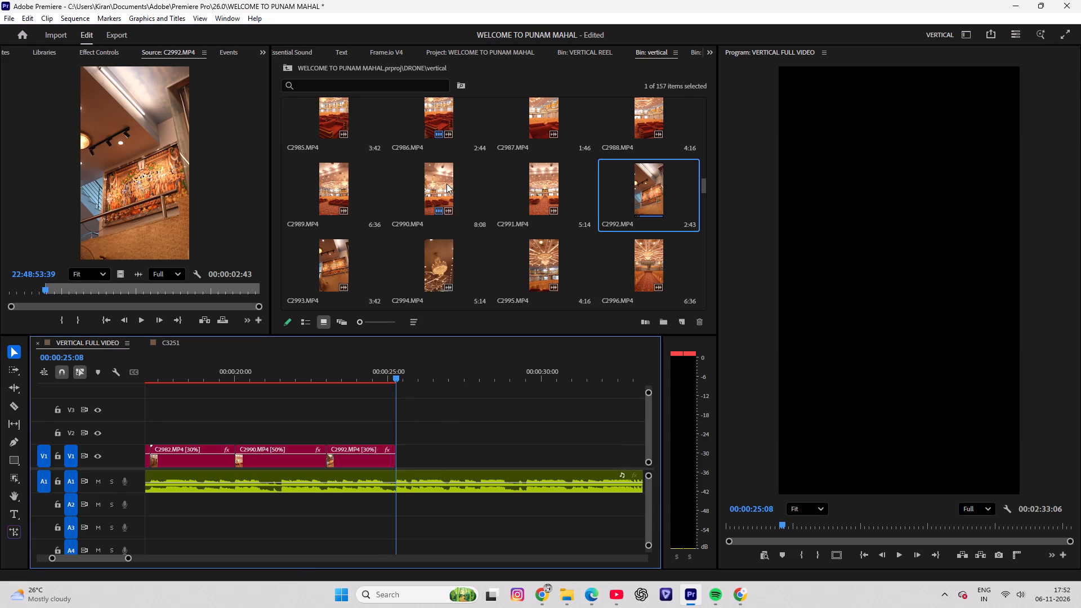
Open the chandelier clip C2994.MP4, mark its In point at 22:49:01:18 and place its video on V1 at 00:00:25:08.
{"action": "scroll", "coordinate": [447, 184], "scroll_direction": "down", "scroll_amount": 1}
{"action": "double_click", "coordinate": [646, 172]}
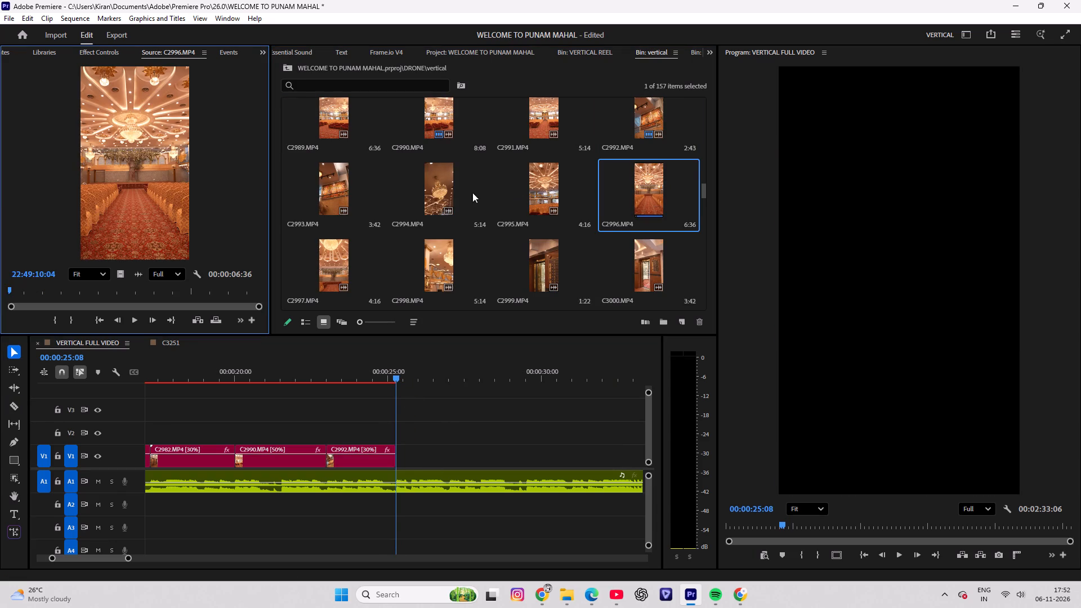
{"action": "double_click", "coordinate": [439, 197]}
{"action": "left_click_drag", "start_coordinate": [17, 290], "coordinate": [52, 290]}
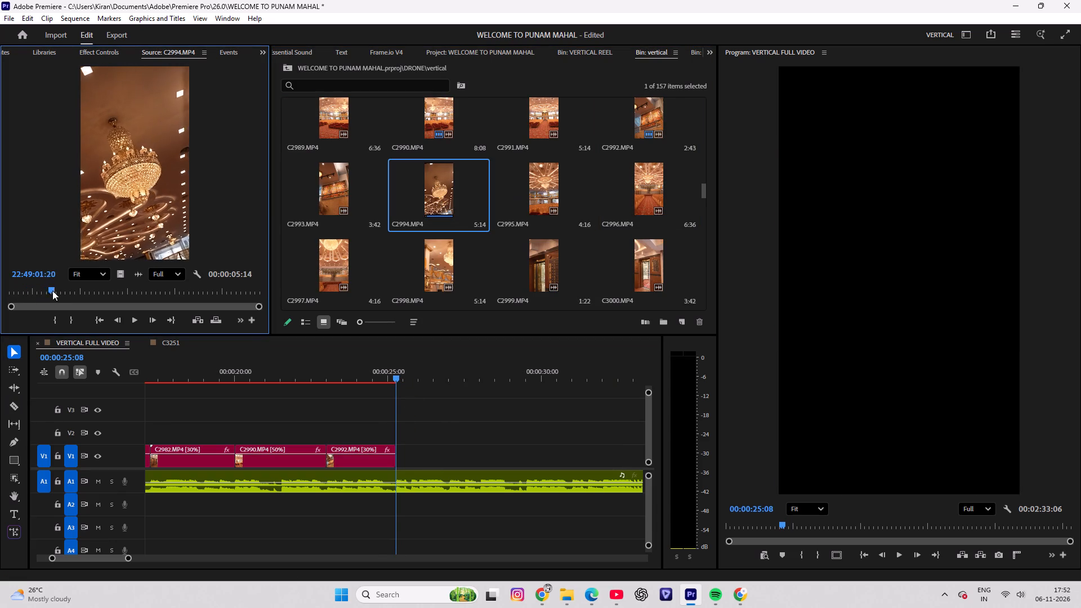
{"action": "left_click_drag", "start_coordinate": [52, 290], "coordinate": [51, 291]}
{"action": "key", "text": "i"}
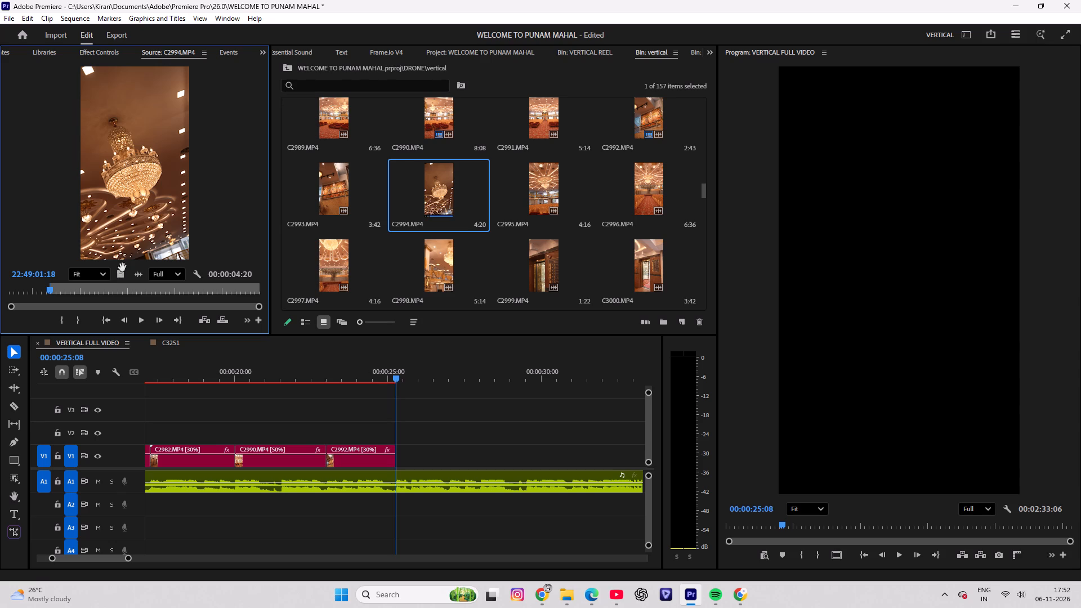
{"action": "left_click_drag", "start_coordinate": [123, 276], "coordinate": [398, 440]}
{"action": "left_click_drag", "start_coordinate": [418, 440], "coordinate": [418, 449]}
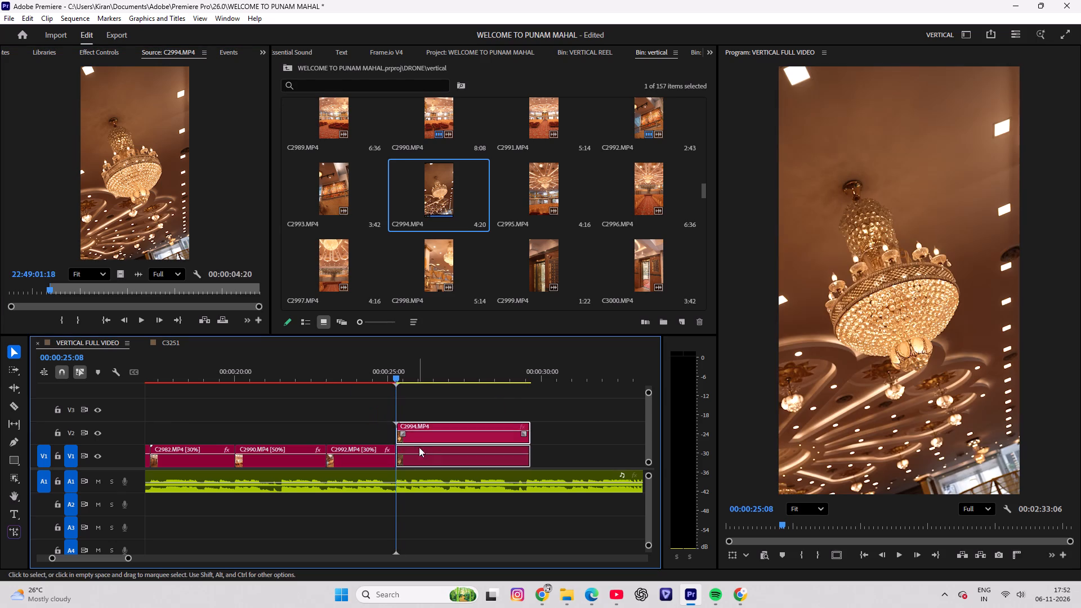
Set the speed of C2994.MP4 on V1 to 30% with Optical flow time interpolation.
{"action": "key", "text": "ctrl+r"}
{"action": "type", "text": "30"}
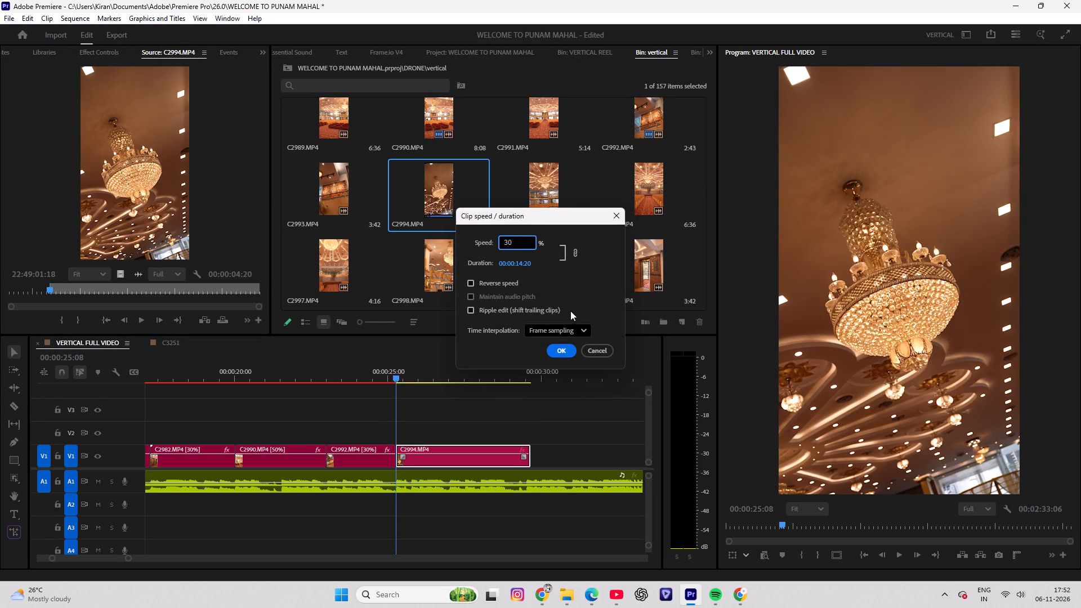
{"action": "left_click", "coordinate": [548, 328]}
{"action": "left_click", "coordinate": [555, 371]}
{"action": "left_click", "coordinate": [562, 349]}
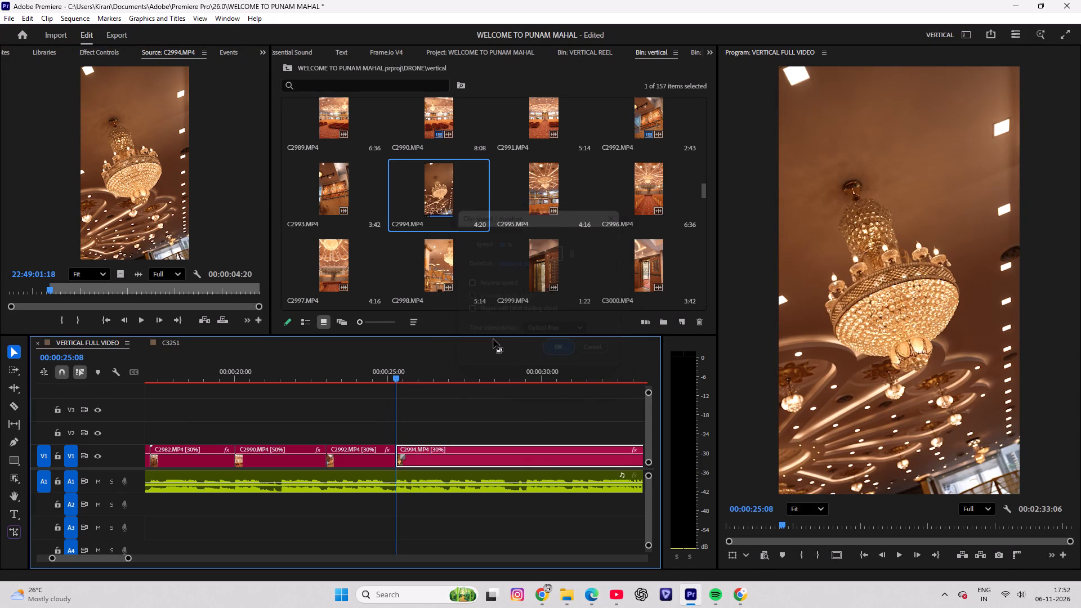
Scrub through the slowed C2994.MP4, split it at 00:00:28:01 and delete the part after the cut.
{"action": "left_click_drag", "start_coordinate": [390, 374], "coordinate": [464, 375]}
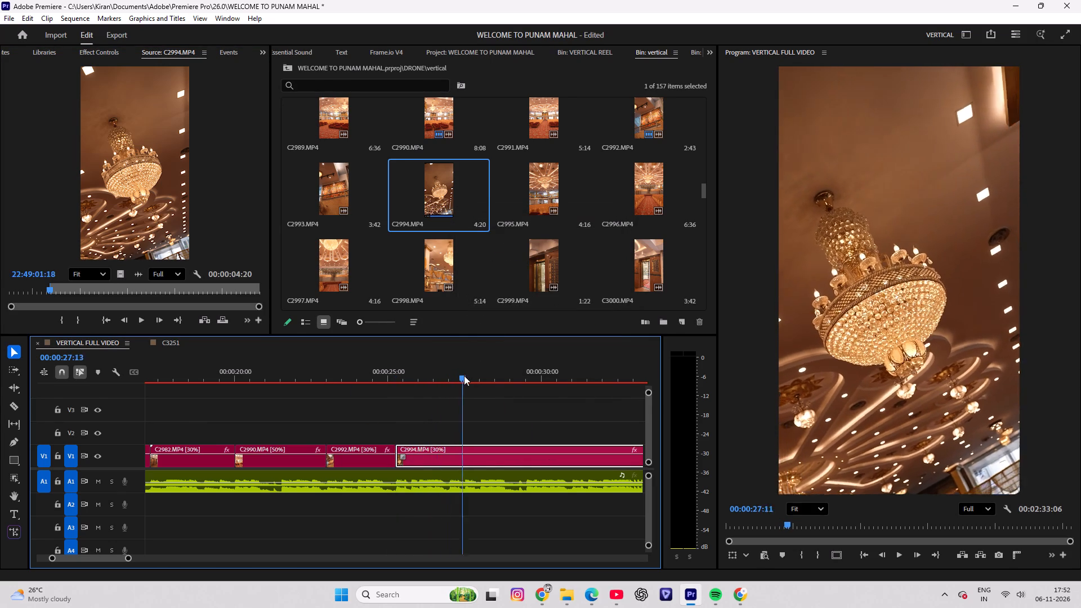
{"action": "left_click_drag", "start_coordinate": [464, 375], "coordinate": [559, 377]}
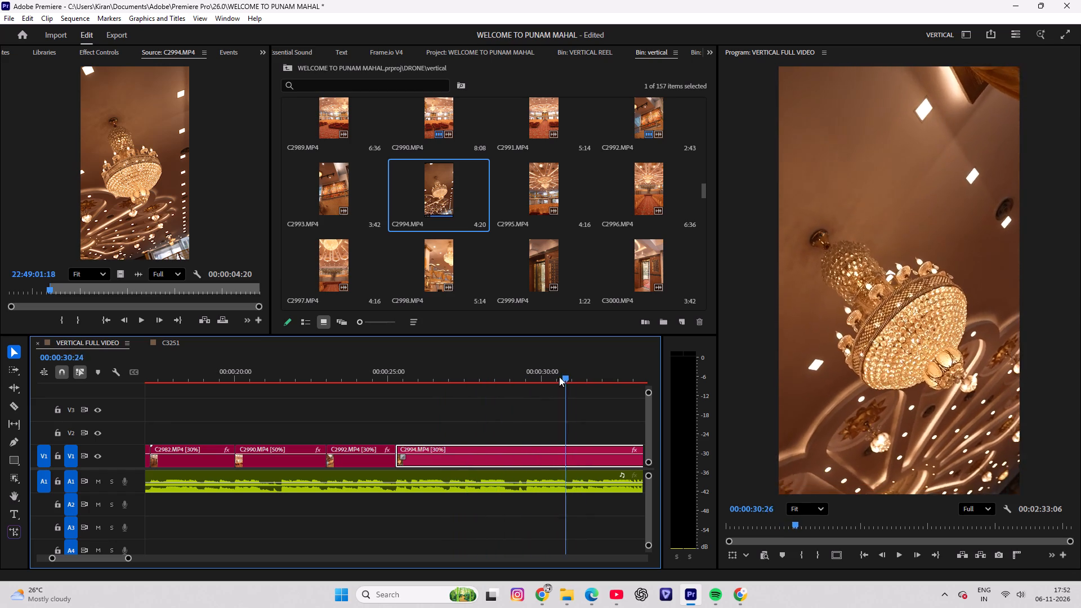
{"action": "left_click_drag", "start_coordinate": [559, 377], "coordinate": [480, 378]}
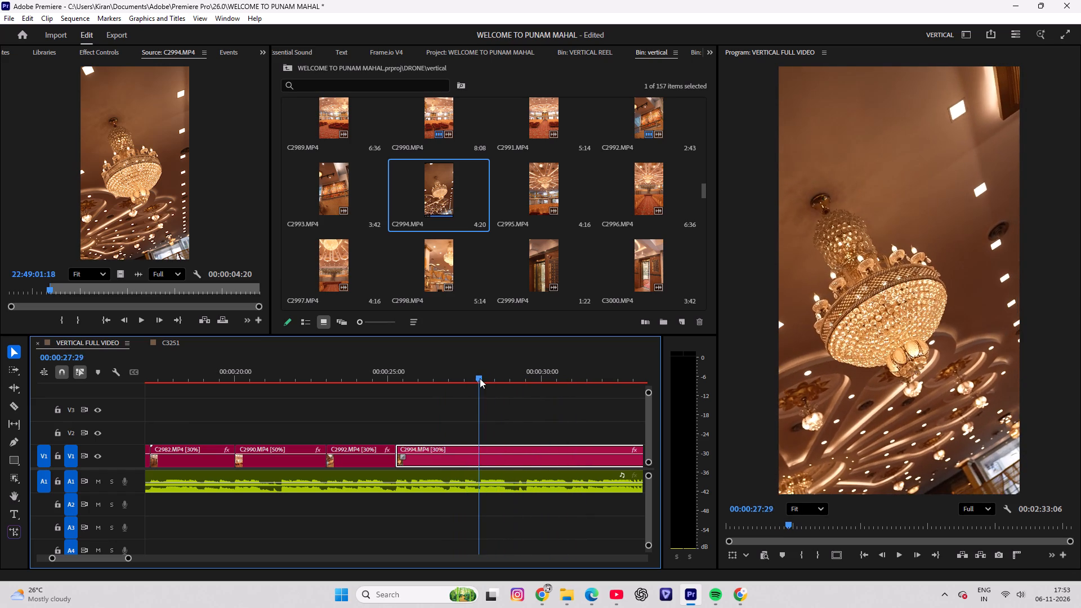
{"action": "left_click_drag", "start_coordinate": [480, 378], "coordinate": [482, 378]}
{"action": "key", "text": "c"}
{"action": "left_click", "coordinate": [483, 453]}
{"action": "key", "text": "v"}
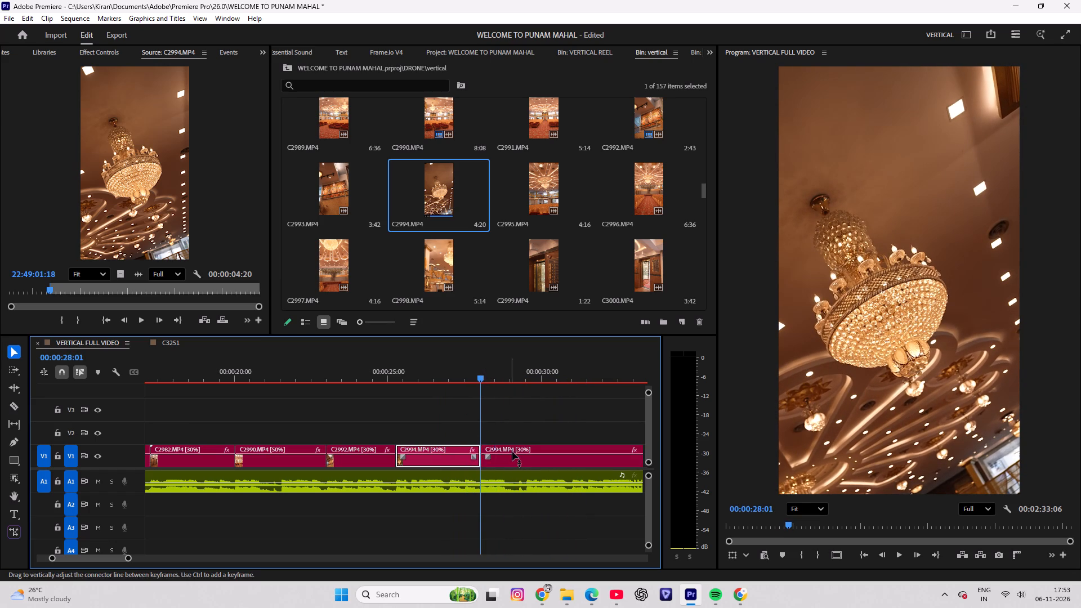
{"action": "left_click", "coordinate": [518, 451]}
{"action": "key", "text": "Delete"}
Open the chandelier and balcony clip C2998.MP4, mark its In point at 22:49:21:37 and place its video on V2 at 00:00:28:01.
{"action": "scroll", "coordinate": [528, 155], "scroll_direction": "down", "scroll_amount": 1}
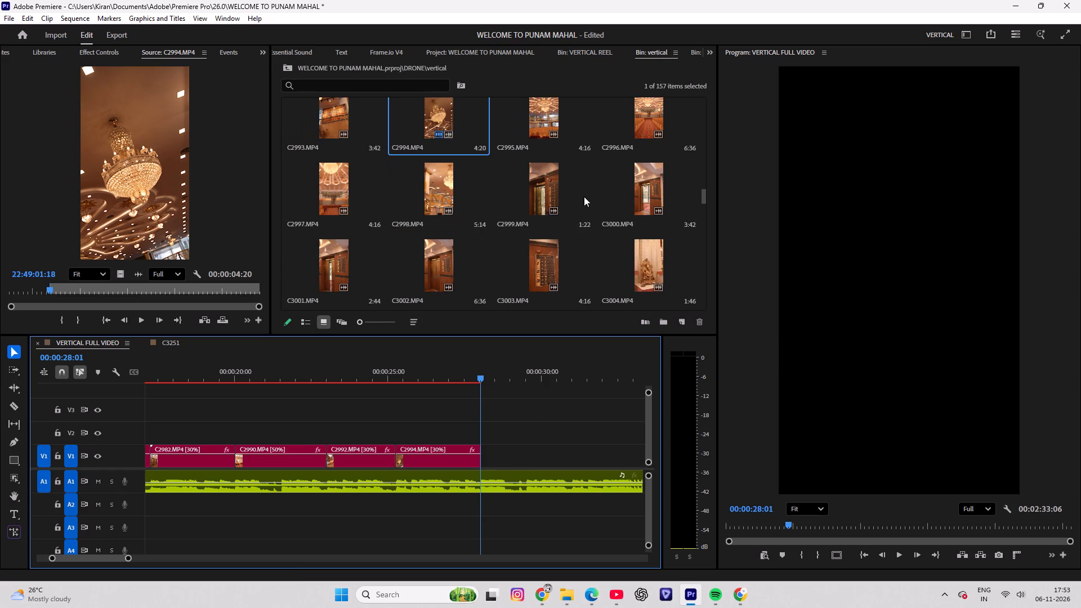
{"action": "double_click", "coordinate": [544, 196]}
{"action": "left_click_drag", "start_coordinate": [20, 289], "coordinate": [38, 289]}
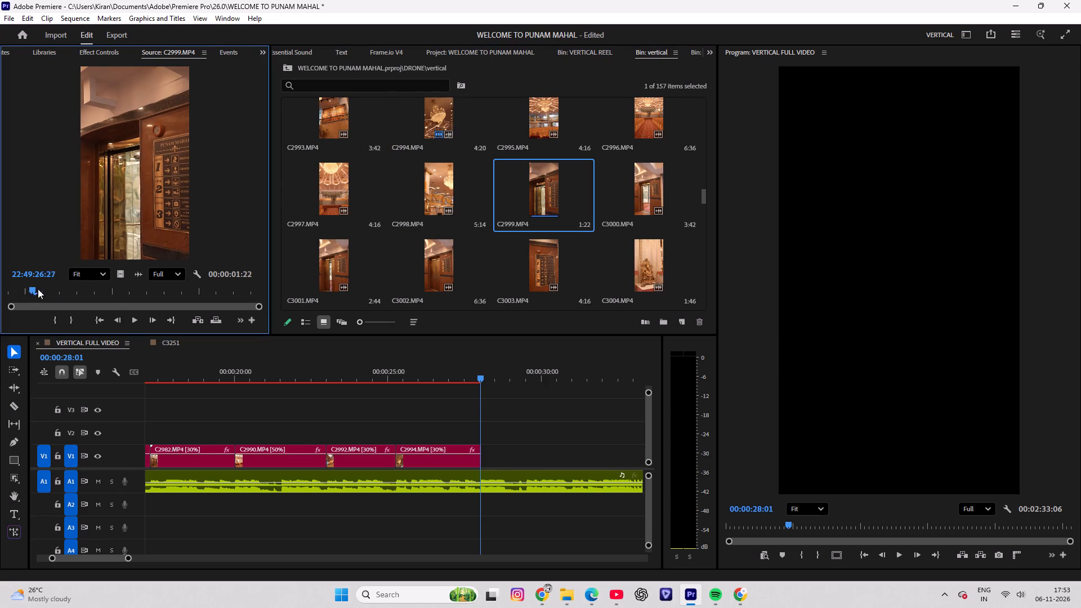
{"action": "left_click_drag", "start_coordinate": [38, 289], "coordinate": [180, 295]}
{"action": "double_click", "coordinate": [445, 162]}
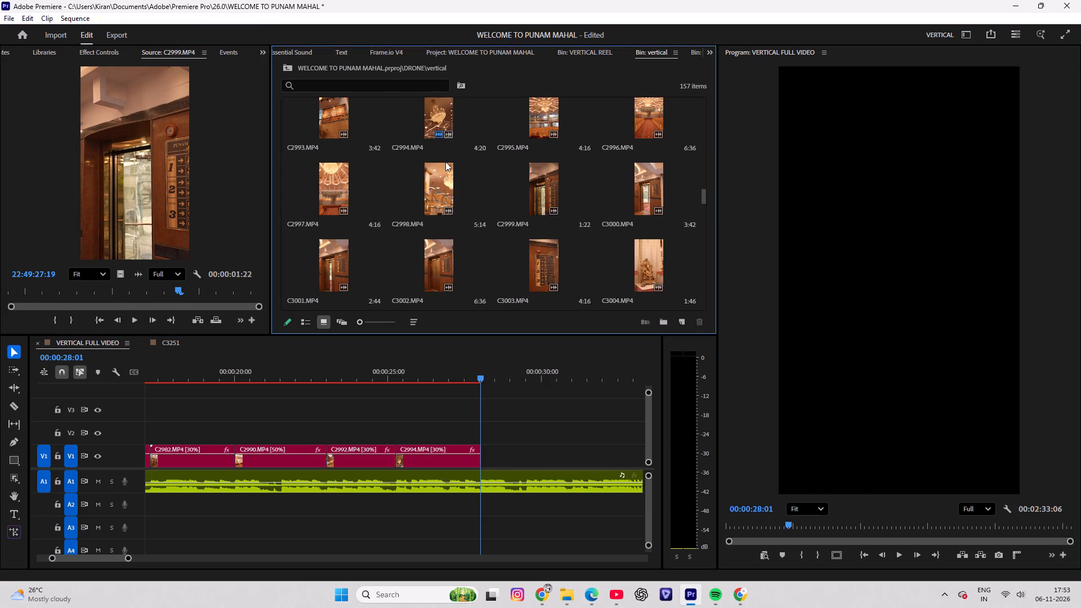
{"action": "left_click", "coordinate": [429, 187]}
{"action": "left_click", "coordinate": [895, 121]}
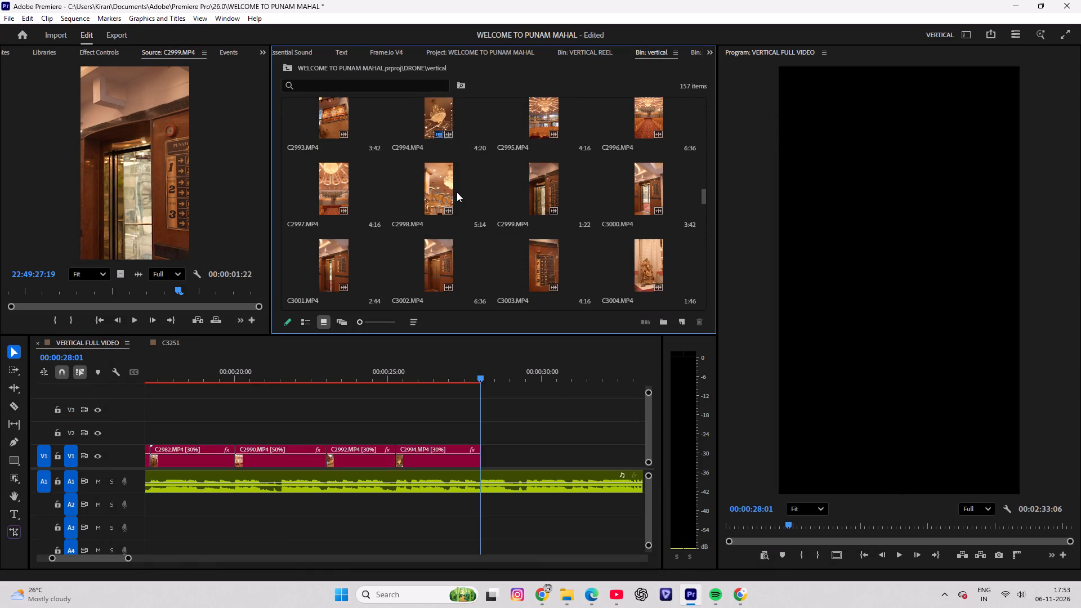
{"action": "left_click", "coordinate": [457, 192]}
{"action": "double_click", "coordinate": [448, 192]}
{"action": "left_click_drag", "start_coordinate": [24, 293], "coordinate": [42, 293]}
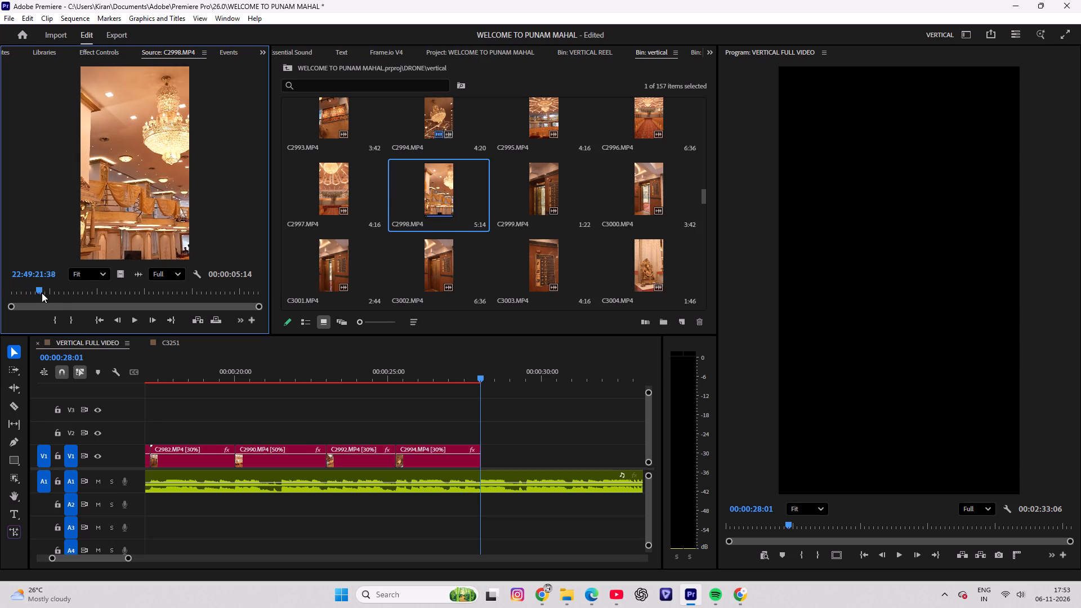
{"action": "left_click_drag", "start_coordinate": [42, 293], "coordinate": [39, 297]}
{"action": "key", "text": "i"}
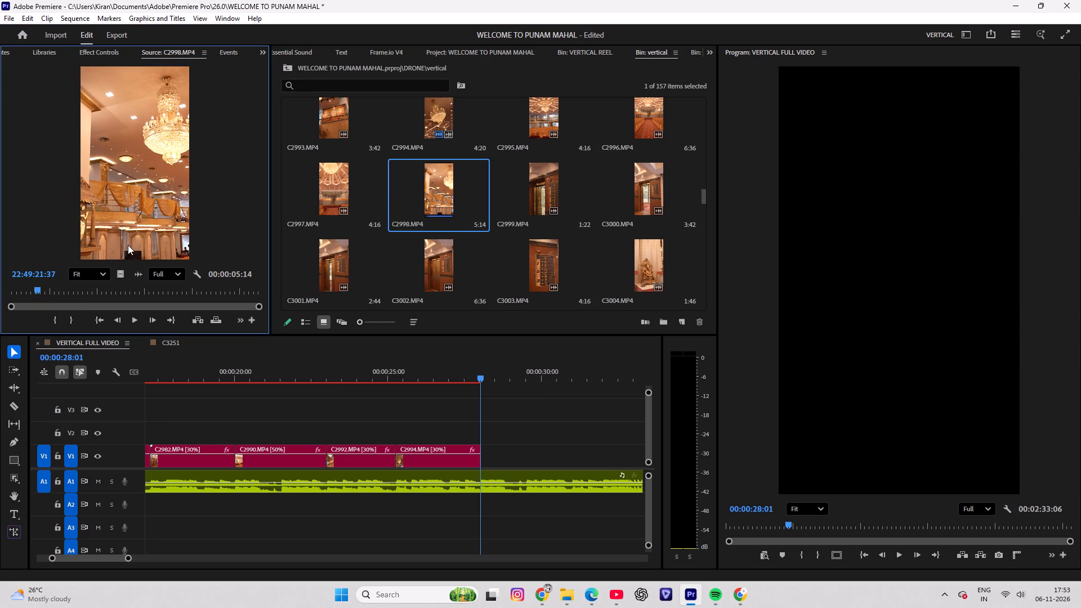
{"action": "left_click_drag", "start_coordinate": [122, 275], "coordinate": [476, 432]}
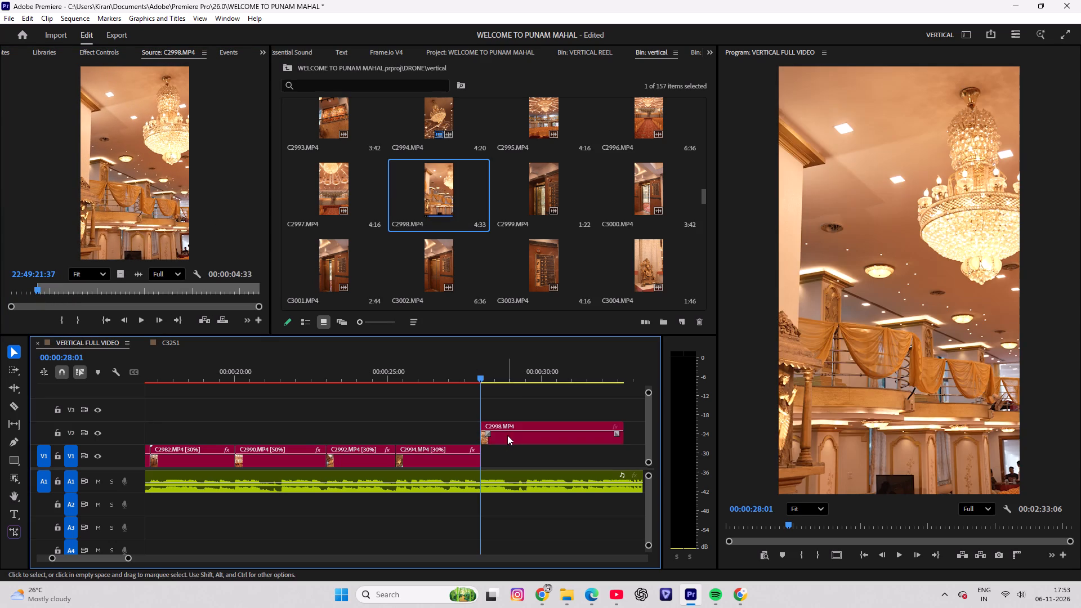
Set the speed of C2998.MP4 to 30% with Optical flow time interpolation and move the clip down to V1.
{"action": "left_click", "coordinate": [507, 438]}
{"action": "key", "text": "ctrl+r"}
{"action": "type", "text": "30"}
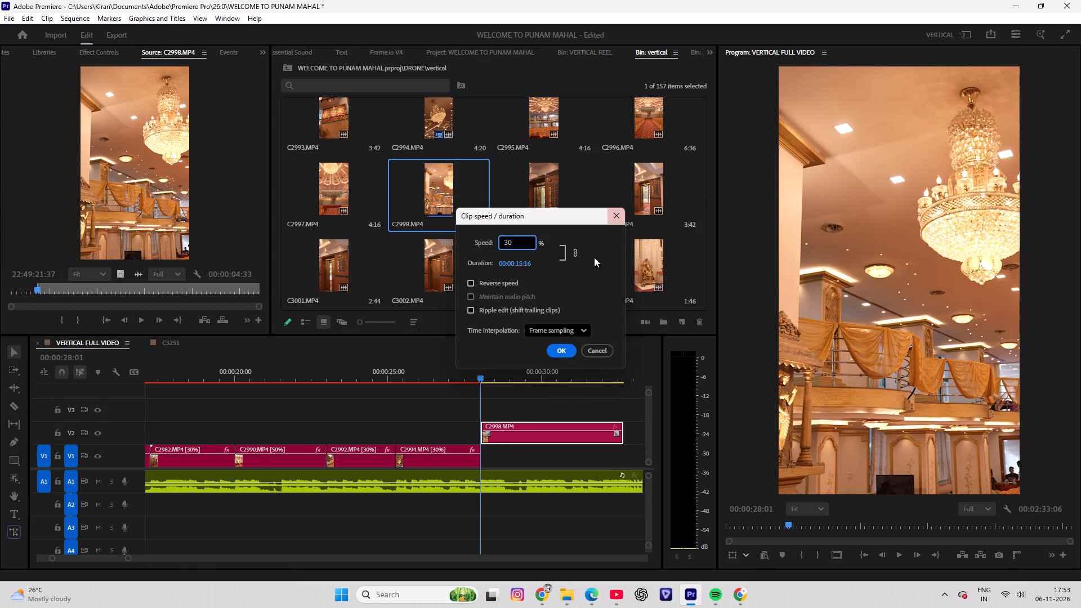
{"action": "left_click", "coordinate": [563, 325]}
{"action": "left_click", "coordinate": [564, 377]}
{"action": "left_click", "coordinate": [559, 354]}
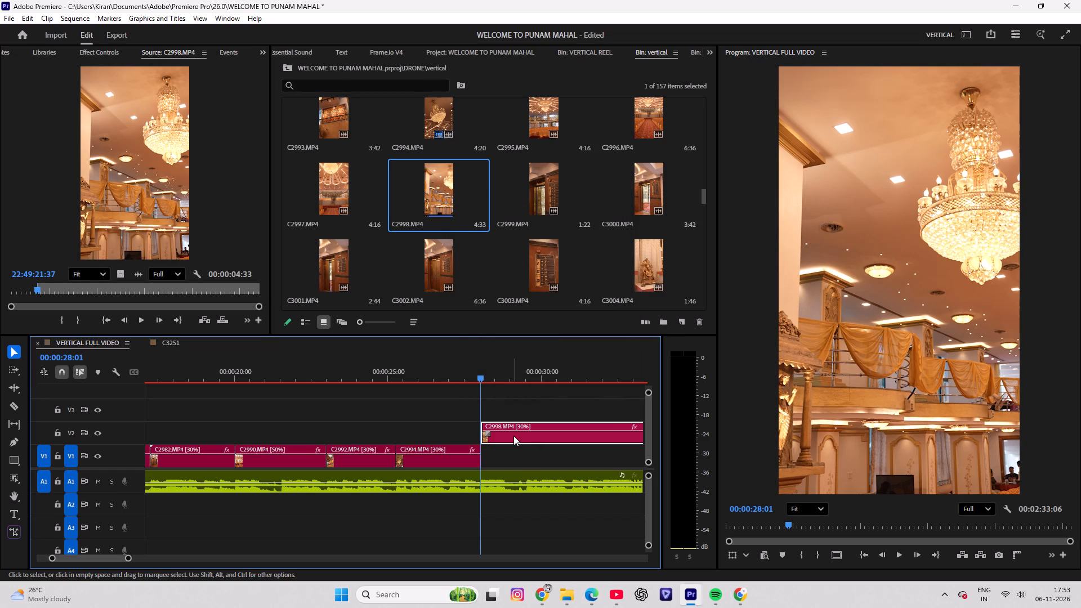
{"action": "left_click_drag", "start_coordinate": [514, 438], "coordinate": [514, 450]}
Play the slowed C2998.MP4, split it at 00:00:31:01 and delete the part after the cut.
{"action": "key", "text": "space"}
{"action": "key", "text": "space"}
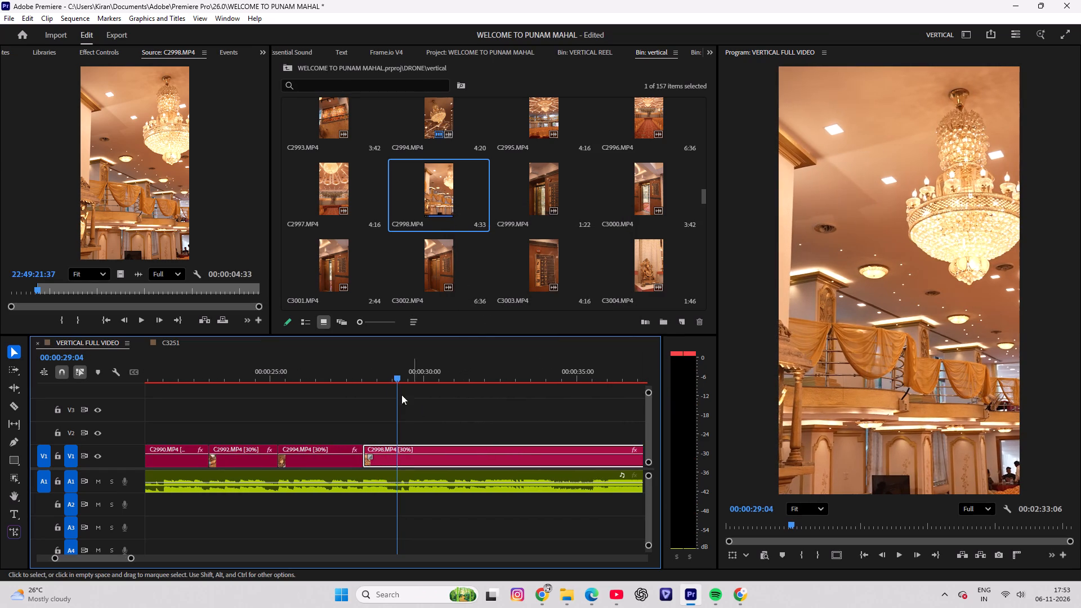
{"action": "left_click_drag", "start_coordinate": [396, 376], "coordinate": [455, 385]}
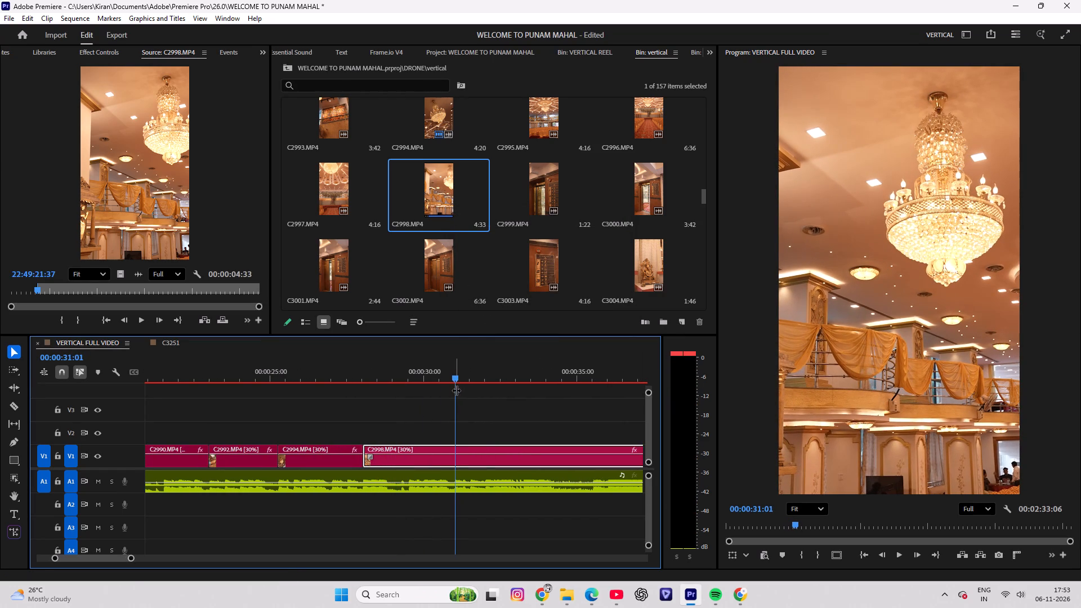
{"action": "key", "text": "c"}
{"action": "left_click", "coordinate": [458, 454]}
{"action": "key", "text": "v"}
{"action": "left_click", "coordinate": [486, 463]}
{"action": "key", "text": "Delete"}
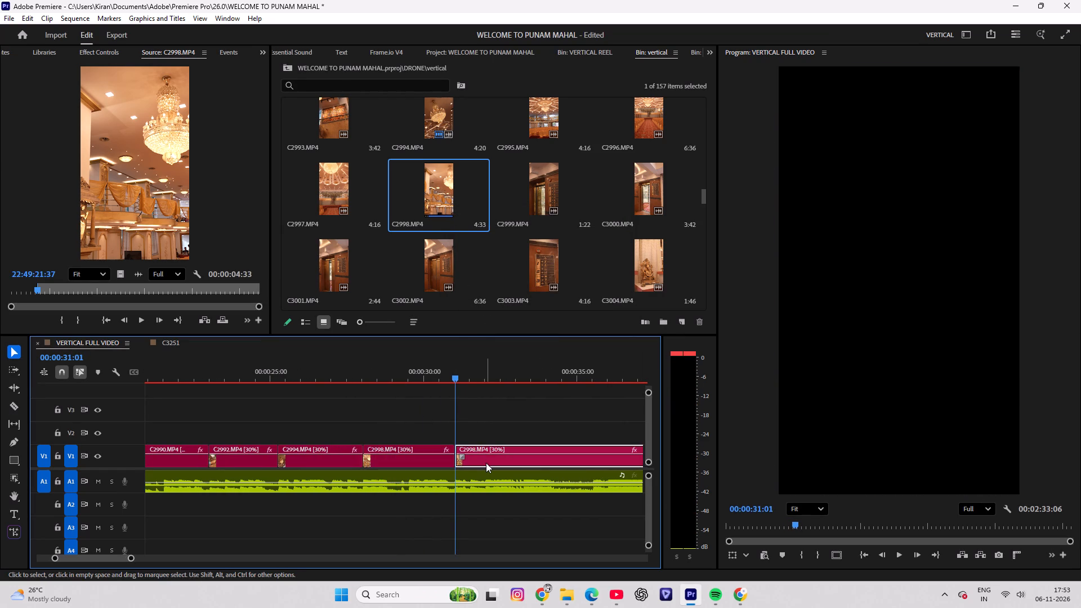
Examine the floor directory clip C3003.MP4 and the lift clip C3000.MP4 as candidates for the next shot.
{"action": "left_click", "coordinate": [546, 266]}
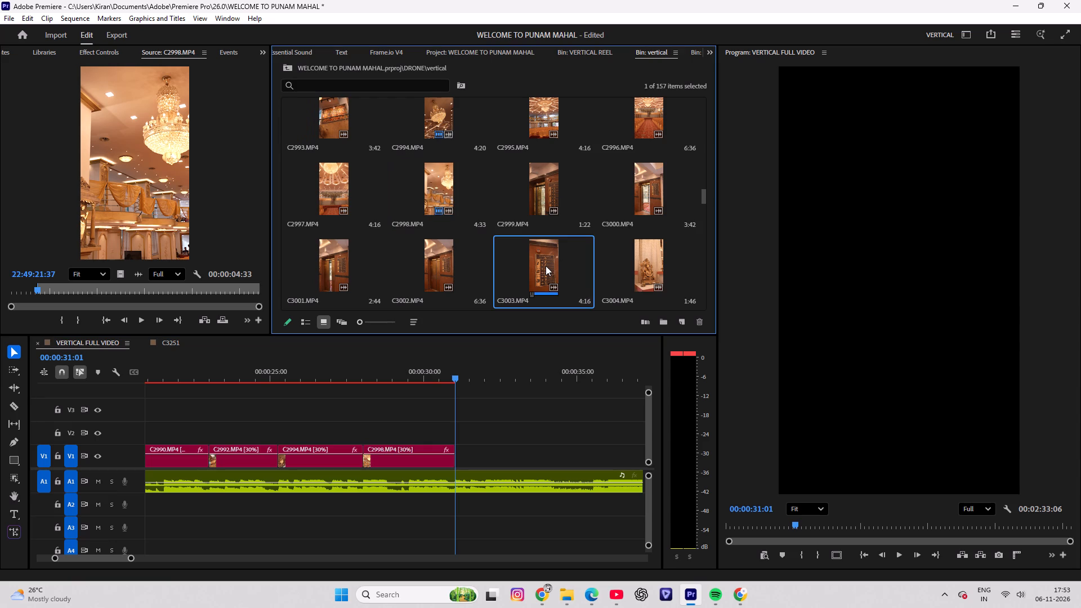
{"action": "double_click", "coordinate": [546, 266]}
{"action": "left_click_drag", "start_coordinate": [13, 287], "coordinate": [20, 288]}
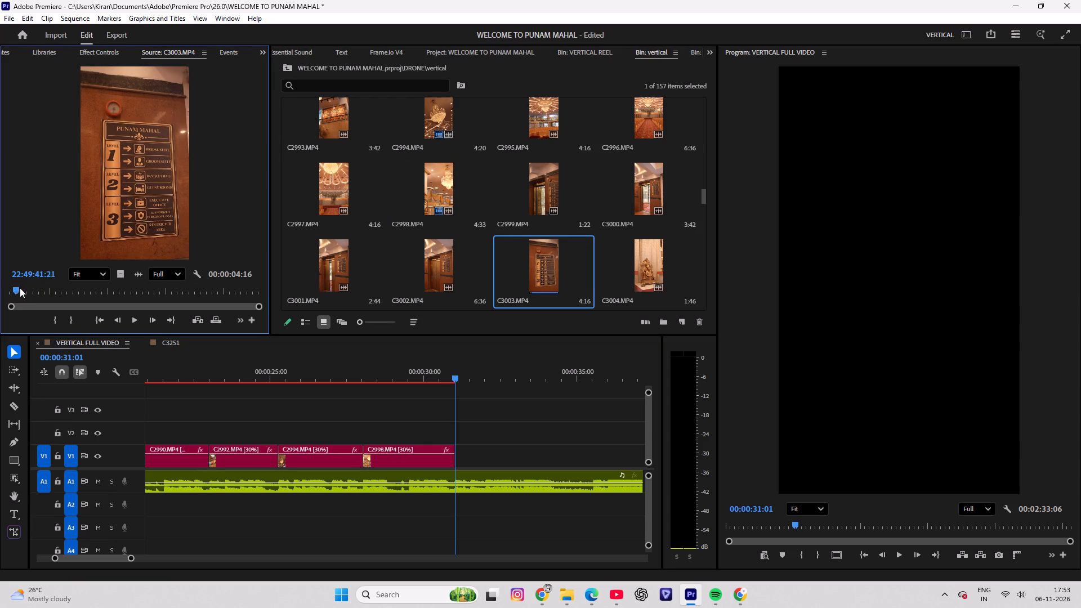
{"action": "left_click_drag", "start_coordinate": [20, 288], "coordinate": [41, 291]}
{"action": "double_click", "coordinate": [629, 199]}
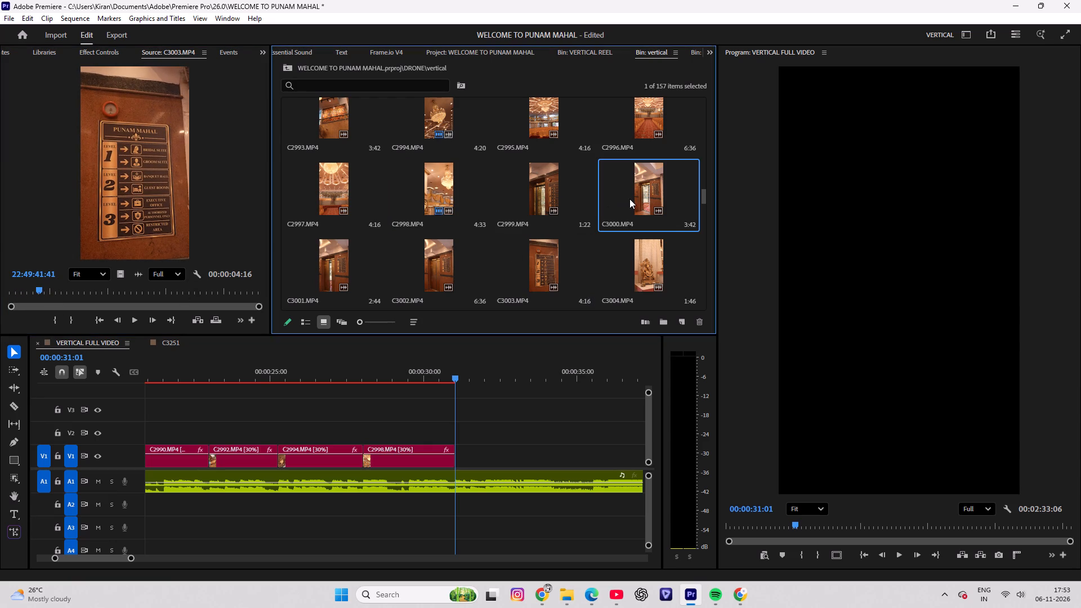
{"action": "left_click_drag", "start_coordinate": [16, 295], "coordinate": [114, 295]}
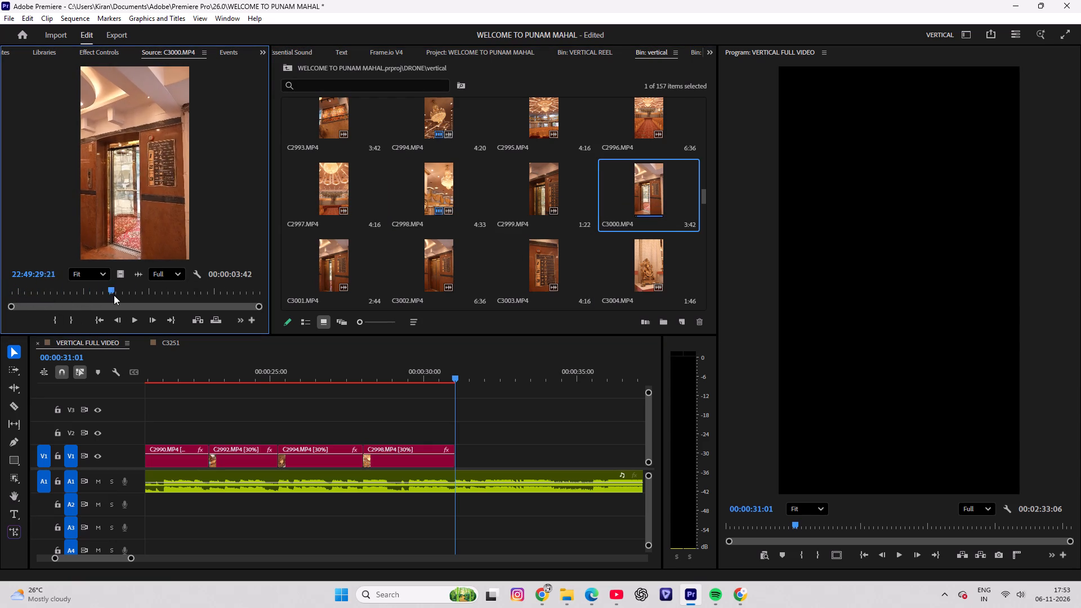
{"action": "left_click_drag", "start_coordinate": [114, 295], "coordinate": [226, 295]}
Open the lift door clip C3001.MP4, scrub through it and place its full video on V1 at 00:00:31:01.
{"action": "left_click", "coordinate": [337, 281]}
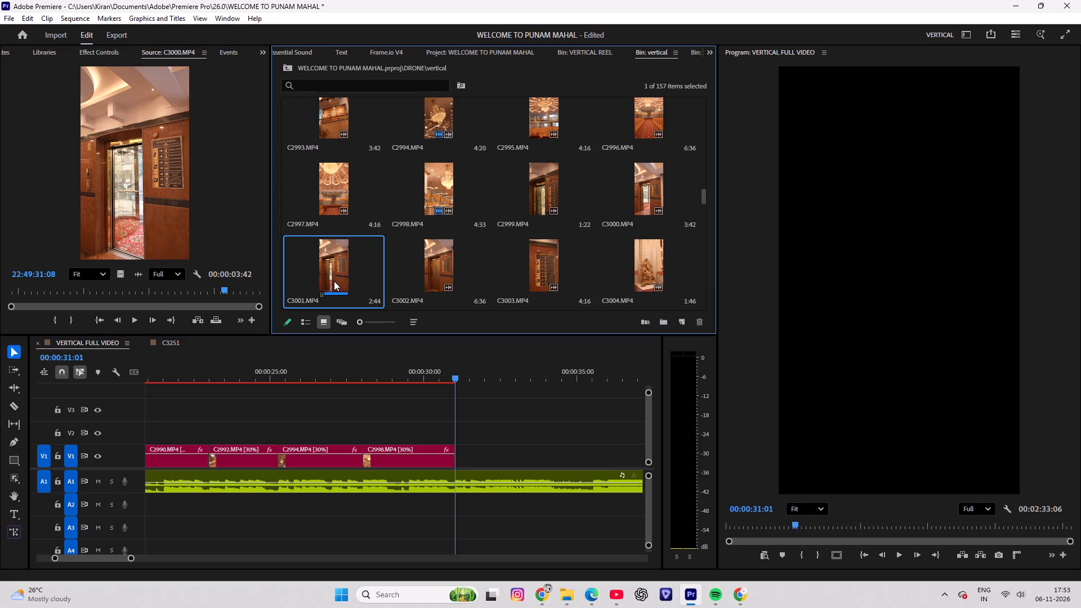
{"action": "double_click", "coordinate": [334, 281]}
{"action": "left_click_drag", "start_coordinate": [14, 291], "coordinate": [70, 291]}
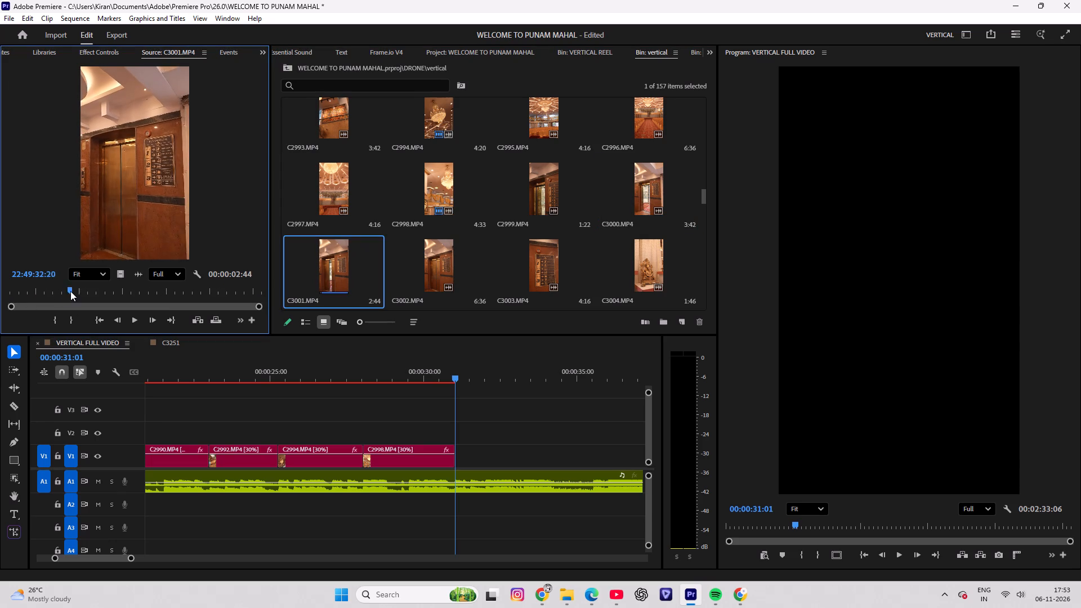
{"action": "left_click_drag", "start_coordinate": [70, 291], "coordinate": [23, 292]}
{"action": "left_click_drag", "start_coordinate": [20, 296], "coordinate": [0, 301]}
{"action": "left_click_drag", "start_coordinate": [121, 275], "coordinate": [148, 290]}
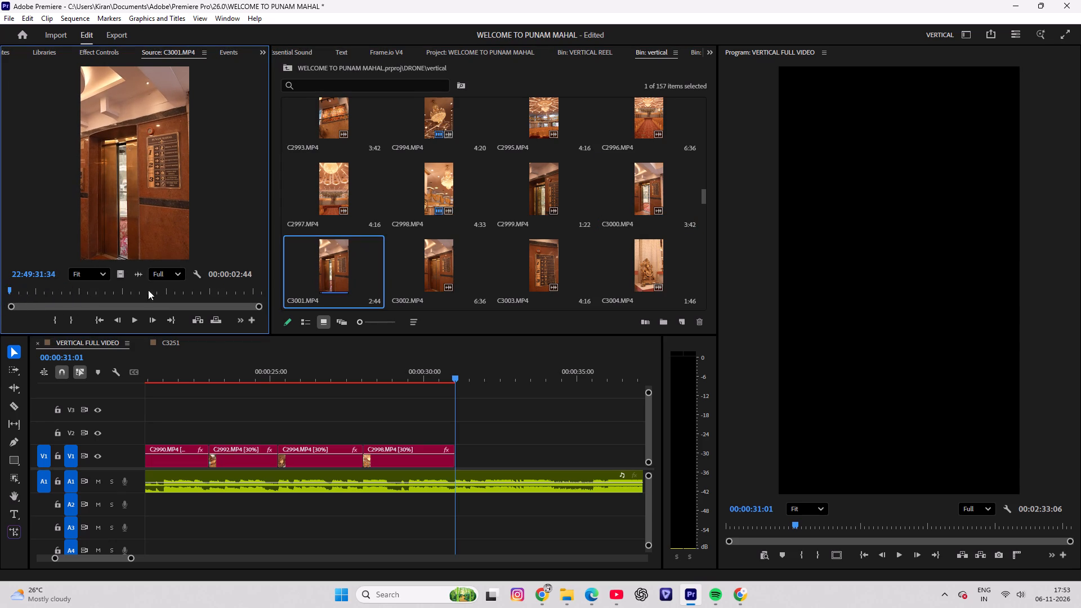
{"action": "left_click_drag", "start_coordinate": [148, 290], "coordinate": [459, 441]}
{"action": "left_click_drag", "start_coordinate": [471, 443], "coordinate": [471, 455]}
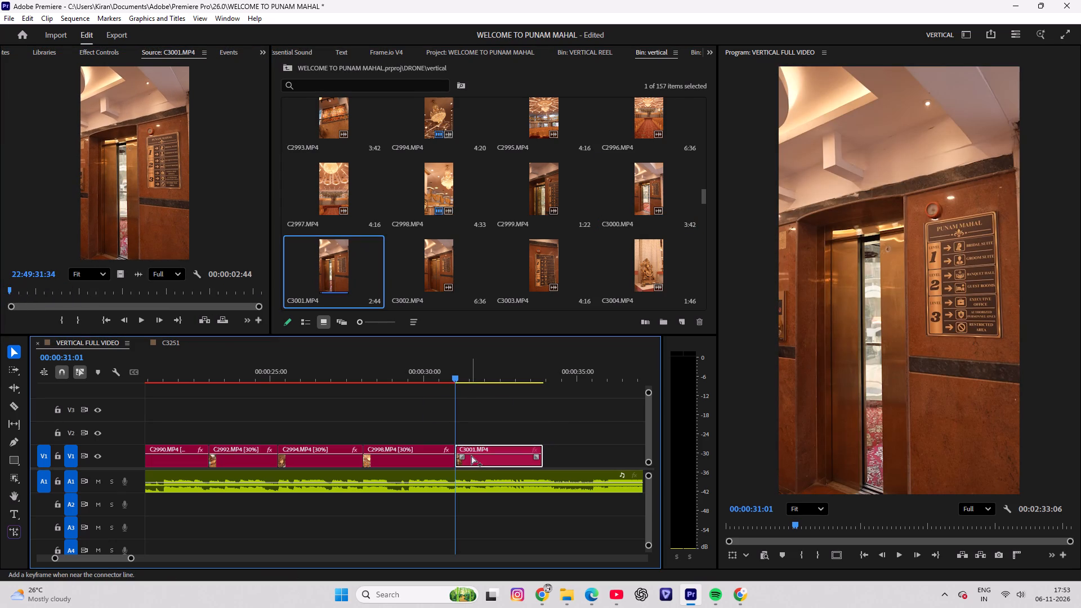
Set the speed of C3001.MP4 on V1 to 30% with Optical flow time interpolation.
{"action": "key", "text": "ctrl+r"}
{"action": "type", "text": "30"}
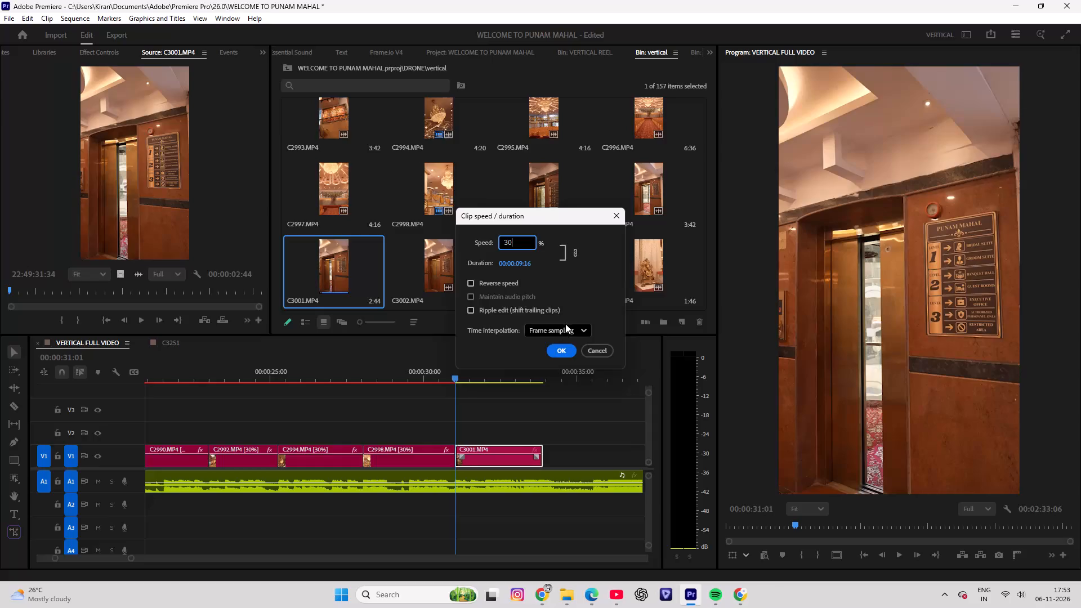
{"action": "left_click", "coordinate": [563, 330]}
{"action": "left_click", "coordinate": [552, 377]}
{"action": "left_click", "coordinate": [568, 351]}
Play the slowed C3001.MP4, split it at 00:00:35:16 and delete the part after the cut.
{"action": "key", "text": "space"}
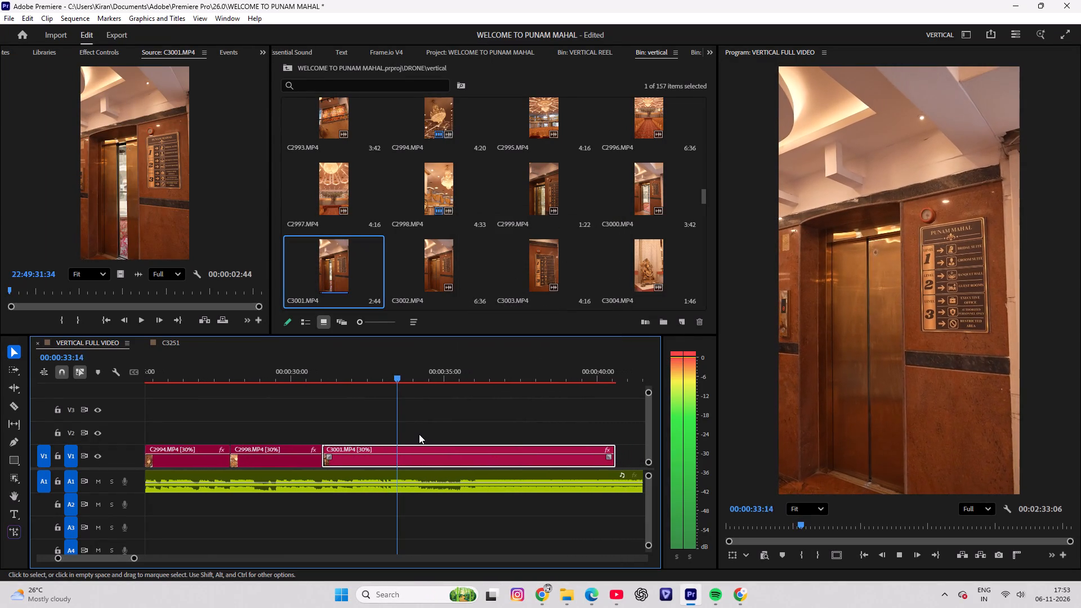
{"action": "key", "text": "space"}
{"action": "left_click_drag", "start_coordinate": [404, 374], "coordinate": [399, 382]}
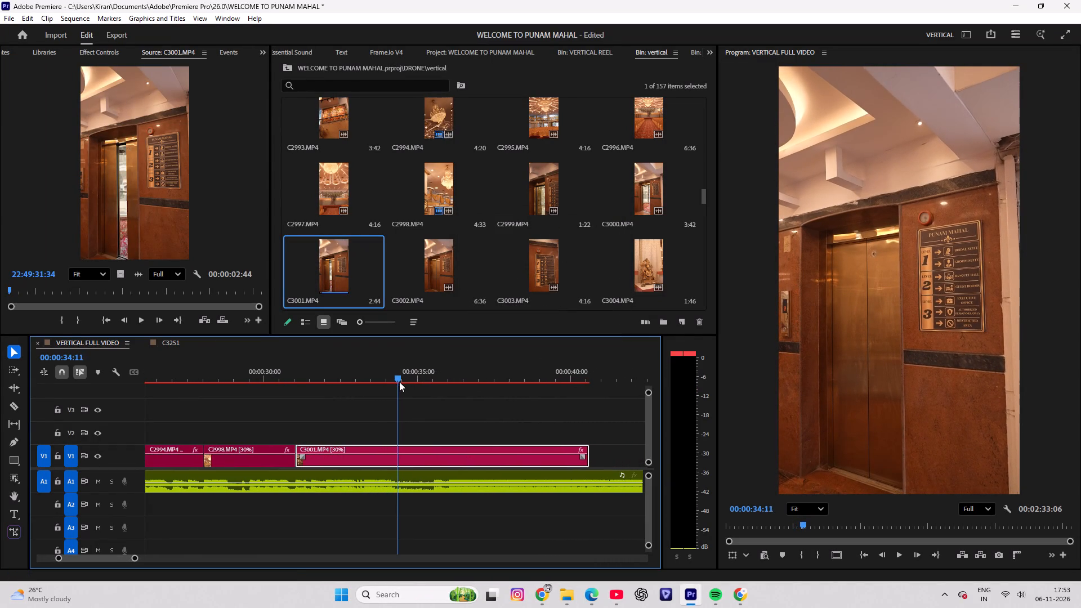
{"action": "left_click_drag", "start_coordinate": [399, 382], "coordinate": [396, 383]}
{"action": "key", "text": "space"}
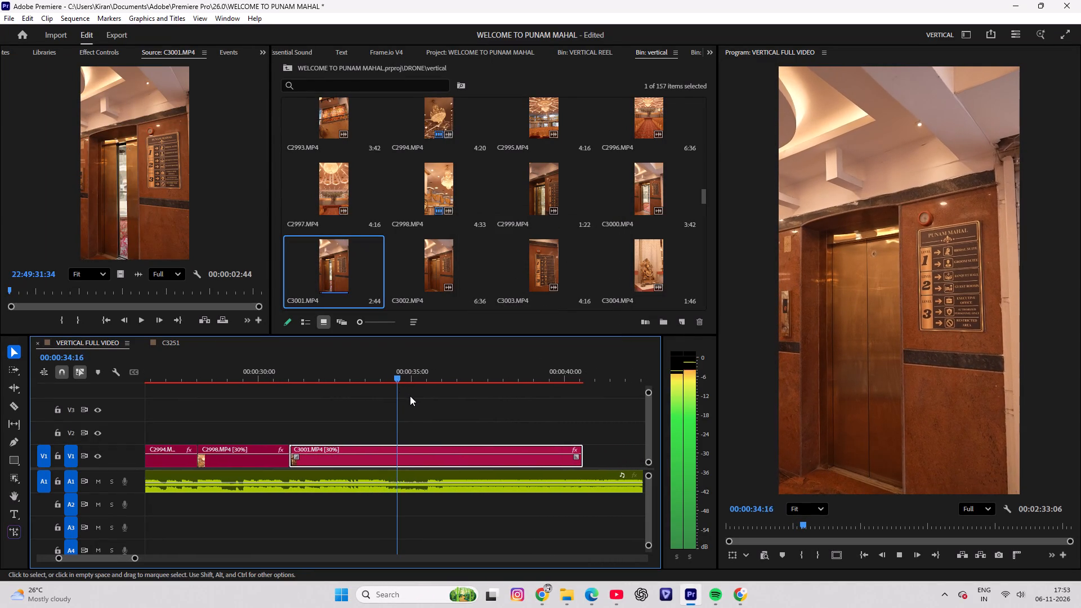
{"action": "left_click_drag", "start_coordinate": [397, 374], "coordinate": [406, 374]}
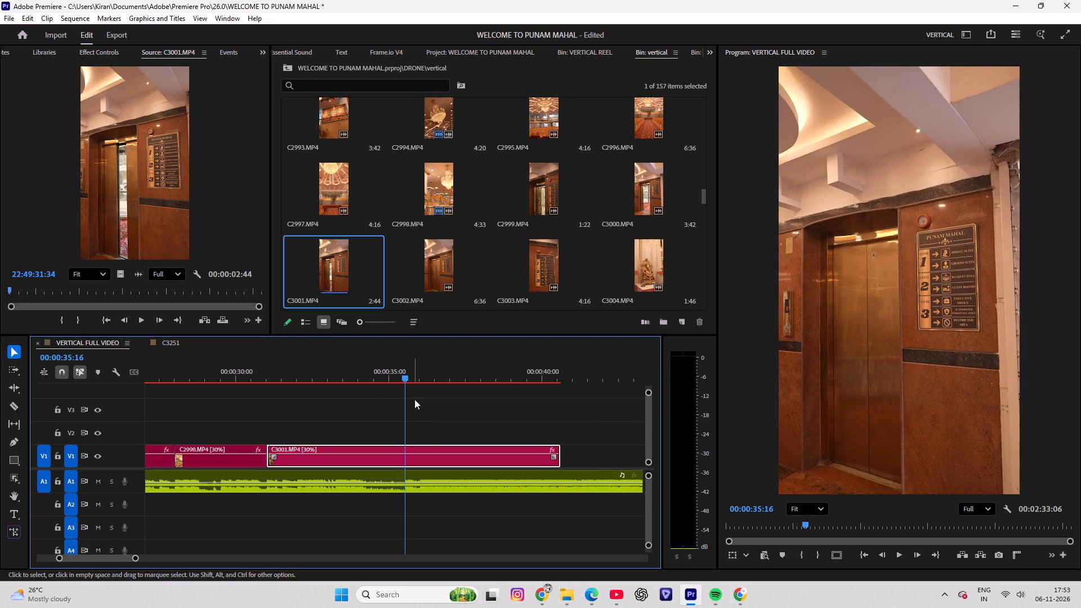
{"action": "key", "text": "v"}
{"action": "key", "text": "c"}
{"action": "left_click", "coordinate": [407, 459]}
{"action": "key", "text": "v"}
{"action": "left_click", "coordinate": [431, 462]}
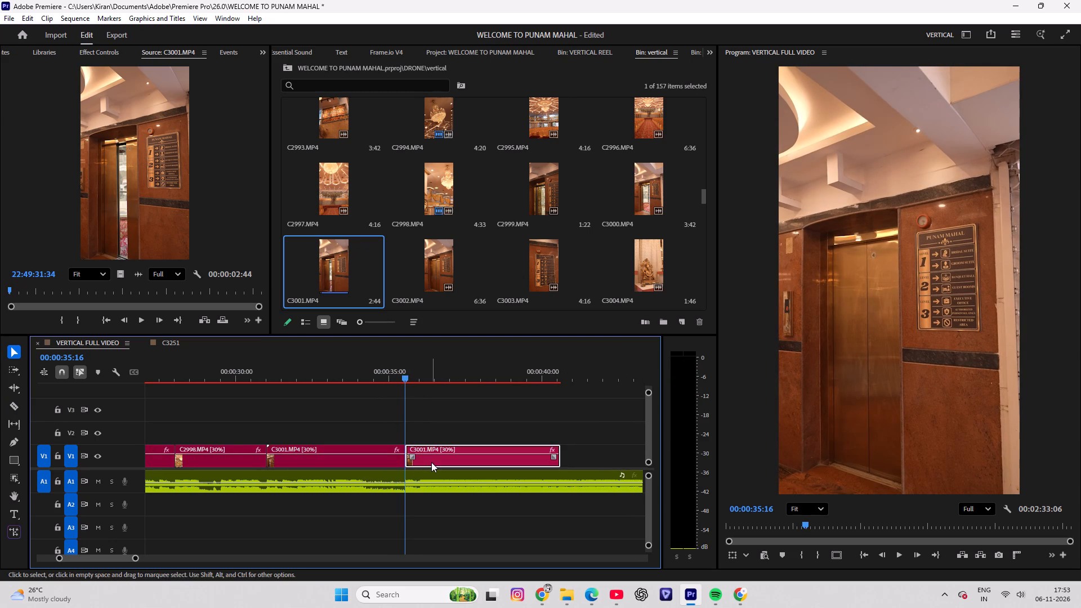
{"action": "key", "text": "Delete"}
Replay the trimmed C3001.MP4 on V1 and split it at 00:00:33:08.
{"action": "left_click", "coordinate": [343, 376]}
{"action": "key", "text": "space"}
{"action": "key", "text": "space"}
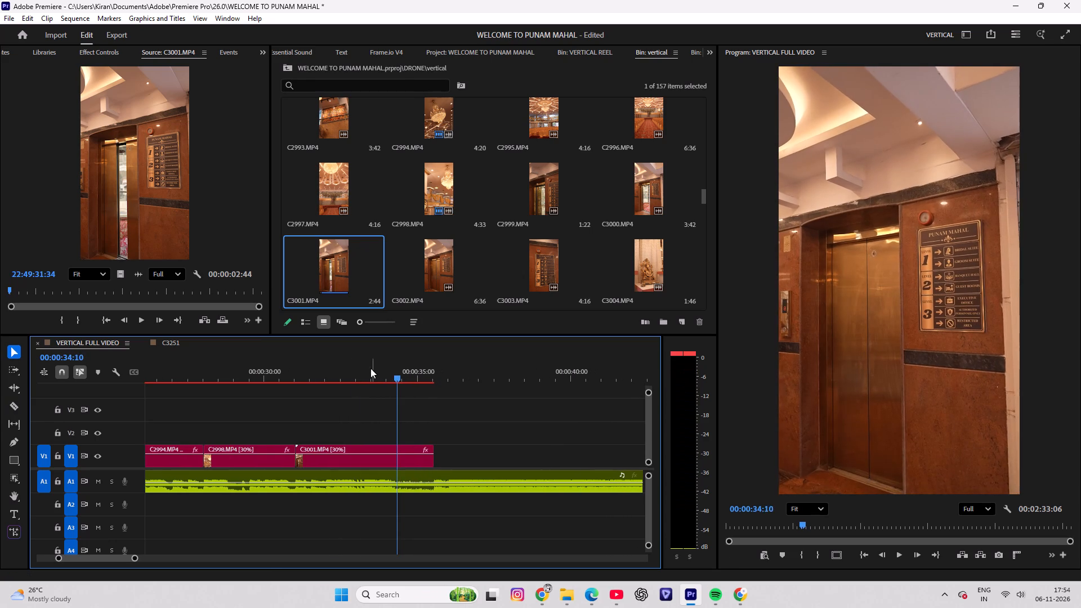
{"action": "left_click", "coordinate": [361, 376]}
{"action": "key", "text": "c"}
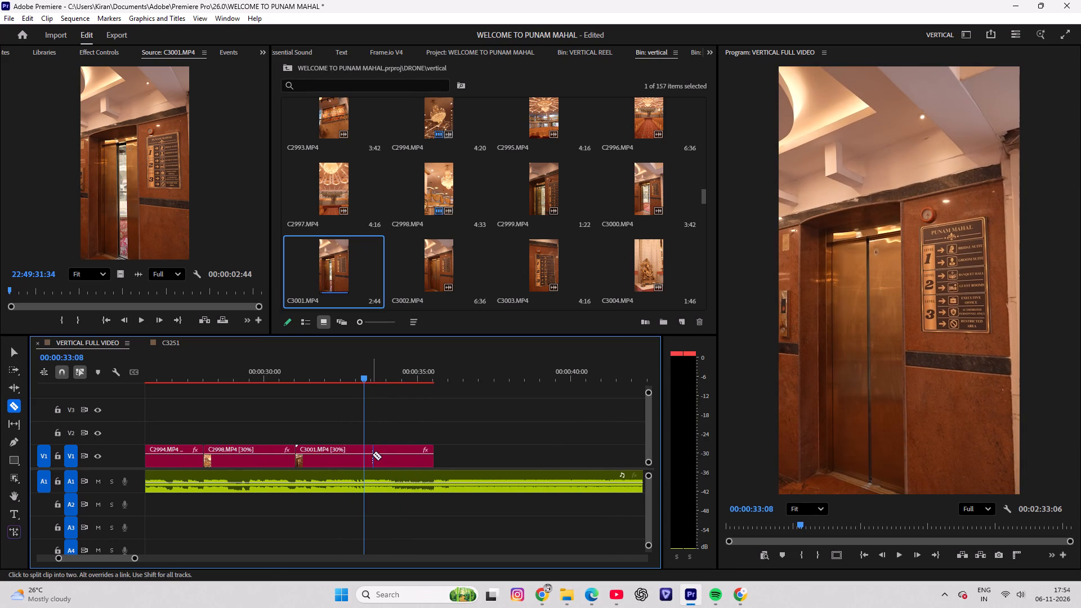
{"action": "left_click", "coordinate": [365, 458]}
{"action": "key", "text": "v"}
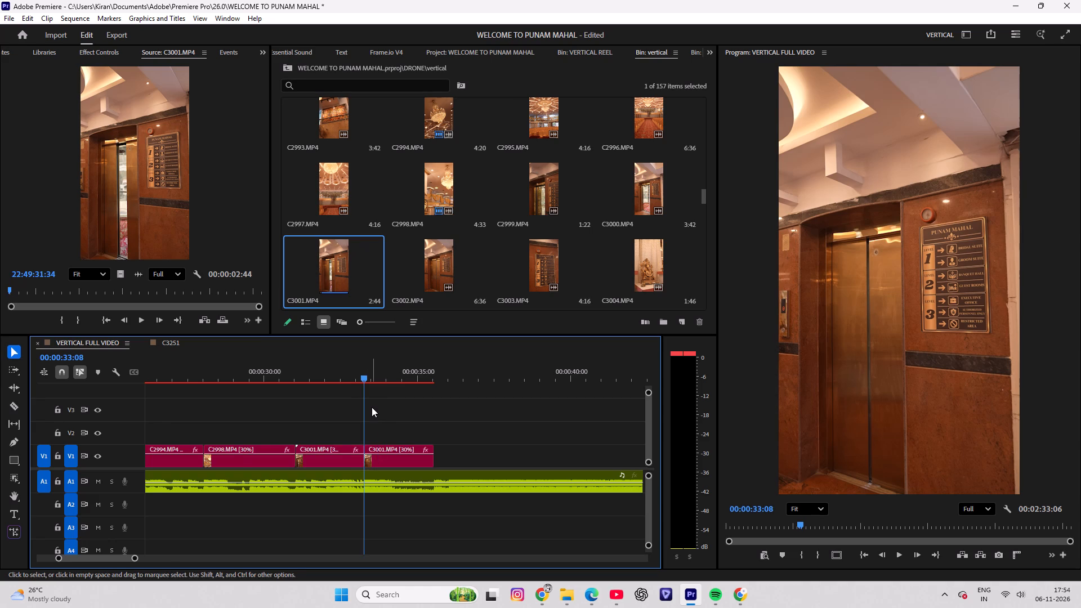
Duplicate the V1 clips from the second drone clip through the first part of C3001.MP4 onto V2, directly above the originals.
{"action": "scroll", "coordinate": [372, 409], "scroll_direction": "down", "scroll_amount": 14, "text": "alt"}
{"action": "scroll", "coordinate": [287, 426], "scroll_direction": "down", "scroll_amount": 6, "text": "alt"}
{"action": "scroll", "coordinate": [231, 423], "scroll_direction": "up", "scroll_amount": 4}
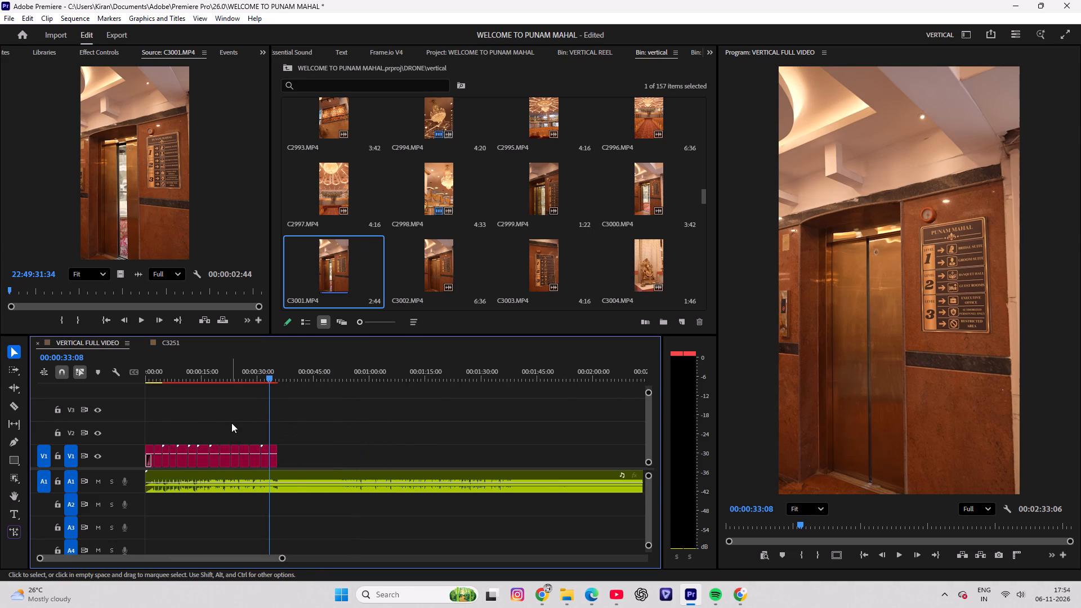
{"action": "left_click_drag", "start_coordinate": [156, 430], "coordinate": [260, 458]}
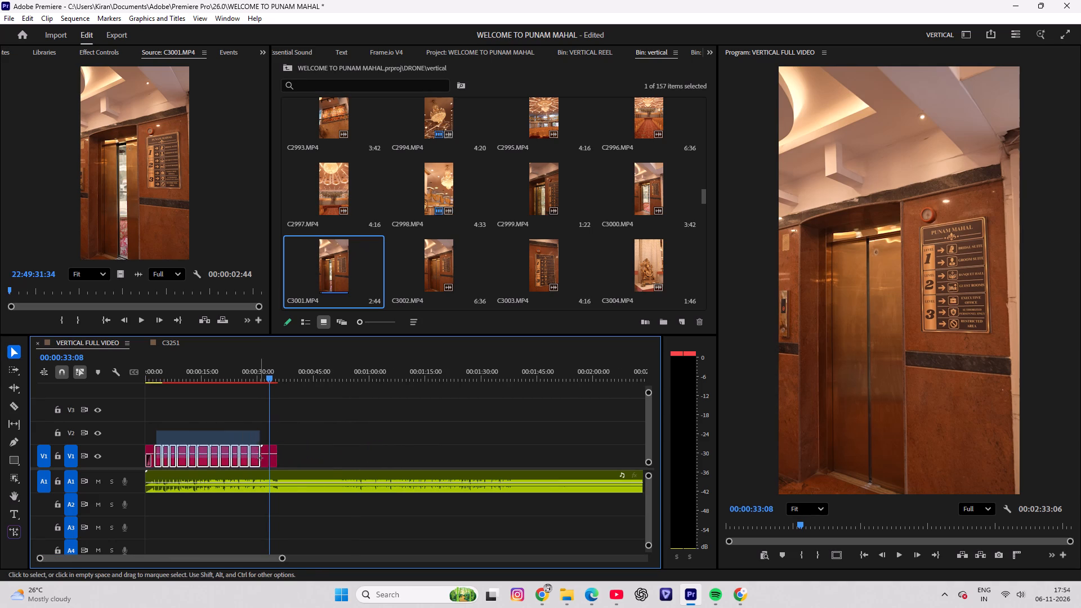
{"action": "left_click_drag", "start_coordinate": [260, 458], "coordinate": [262, 458]}
{"action": "left_click_drag", "start_coordinate": [182, 455], "coordinate": [184, 434], "text": "alt"}
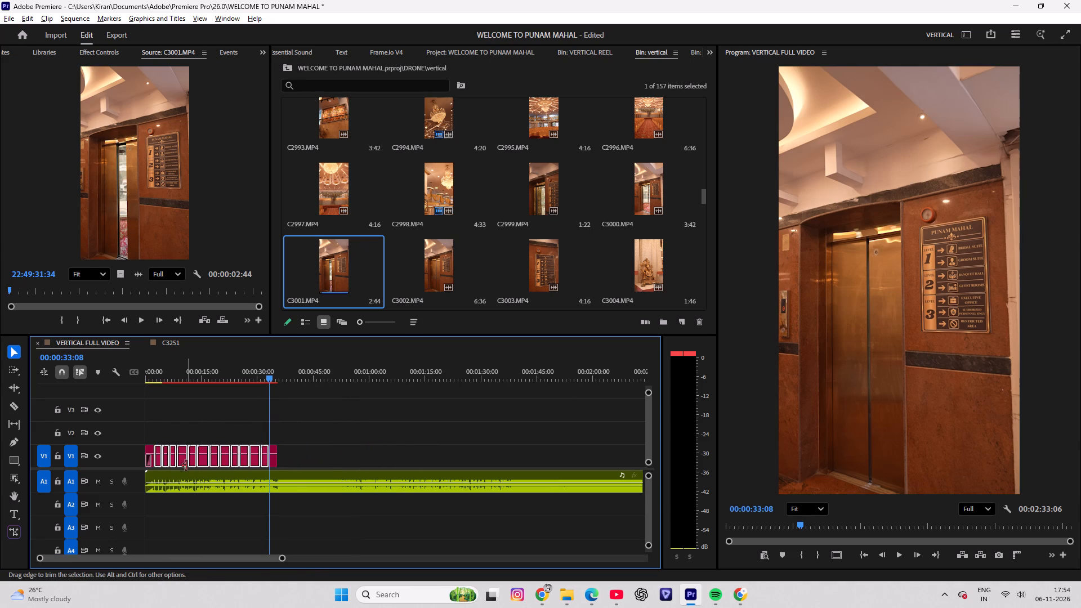
{"action": "left_click_drag", "start_coordinate": [182, 458], "coordinate": [184, 437], "text": "alt"}
{"action": "left_click", "coordinate": [213, 430]}
Set the speed of all the duplicated clips on V2 to 500% with Optical flow time interpolation.
{"action": "left_click_drag", "start_coordinate": [343, 426], "coordinate": [211, 424]}
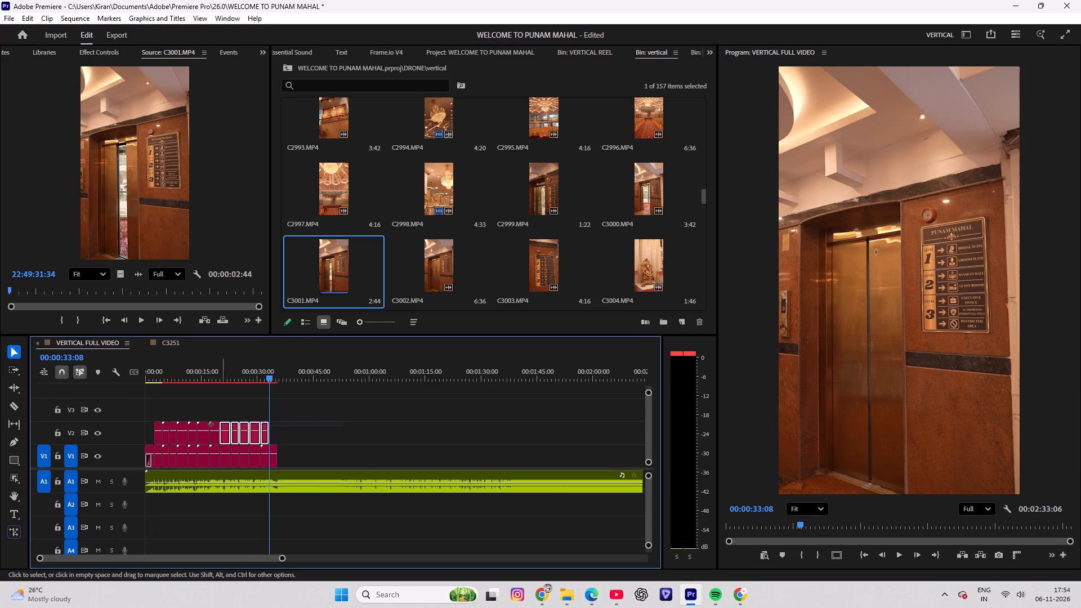
{"action": "left_click_drag", "start_coordinate": [211, 424], "coordinate": [142, 423]}
{"action": "key", "text": "ctrl+r"}
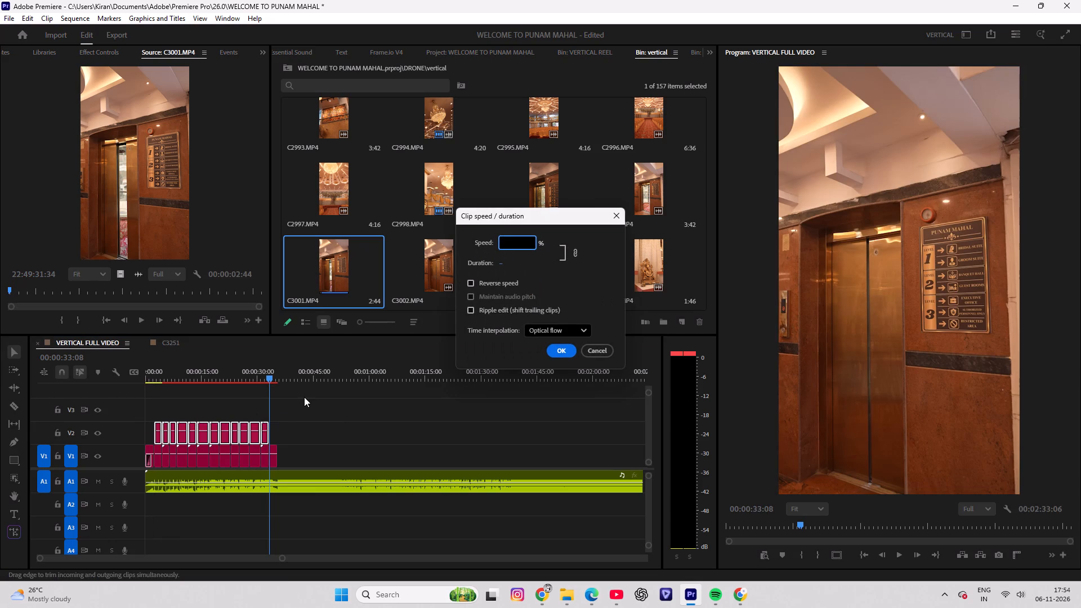
{"action": "type", "text": "500"}
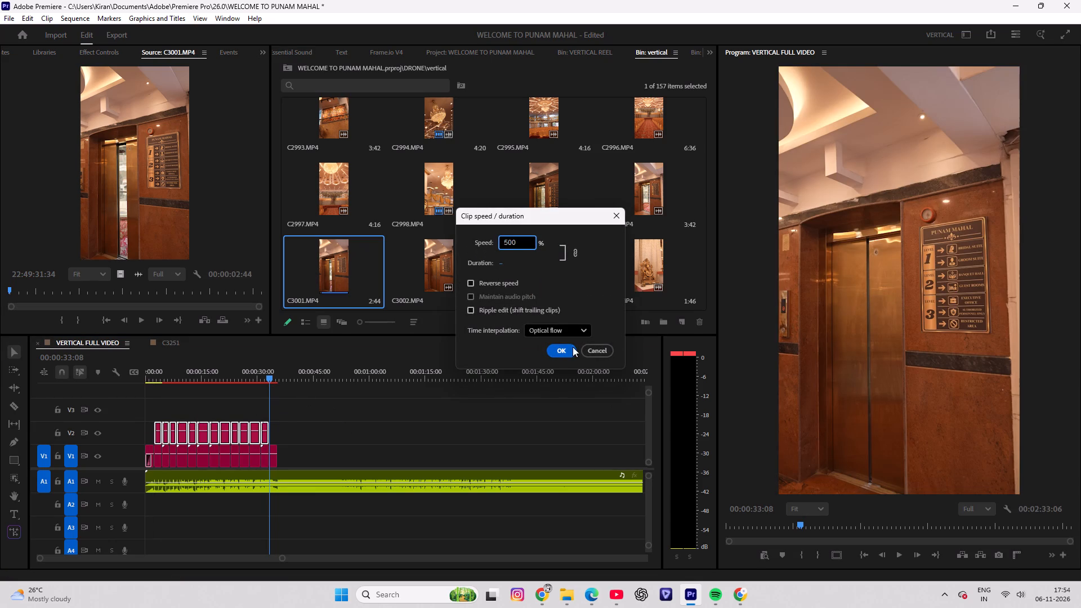
{"action": "left_click", "coordinate": [566, 354]}
Move the sped-up C3001.MP4 copy on V2 to 00:00:33:08, above the start of the second C3001.MP4 part.
{"action": "scroll", "coordinate": [288, 430], "scroll_direction": "up", "scroll_amount": 20}
{"action": "scroll", "coordinate": [288, 430], "scroll_direction": "up", "scroll_amount": 4}
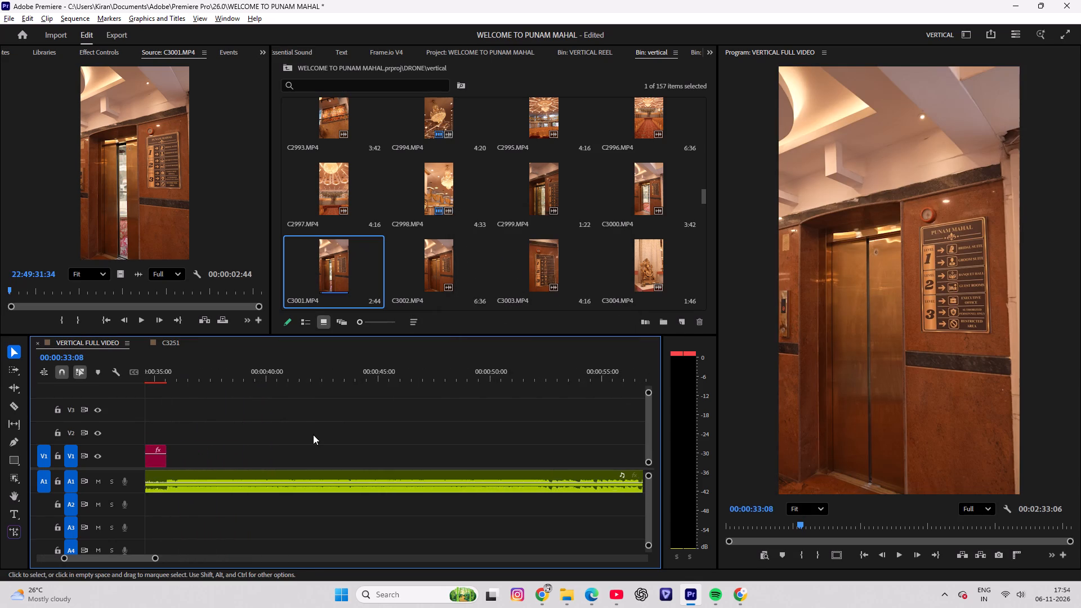
{"action": "scroll", "coordinate": [313, 435], "scroll_direction": "up", "scroll_amount": 20}
{"action": "scroll", "coordinate": [313, 435], "scroll_direction": "up", "scroll_amount": 20}
{"action": "scroll", "coordinate": [313, 435], "scroll_direction": "up", "scroll_amount": 12}
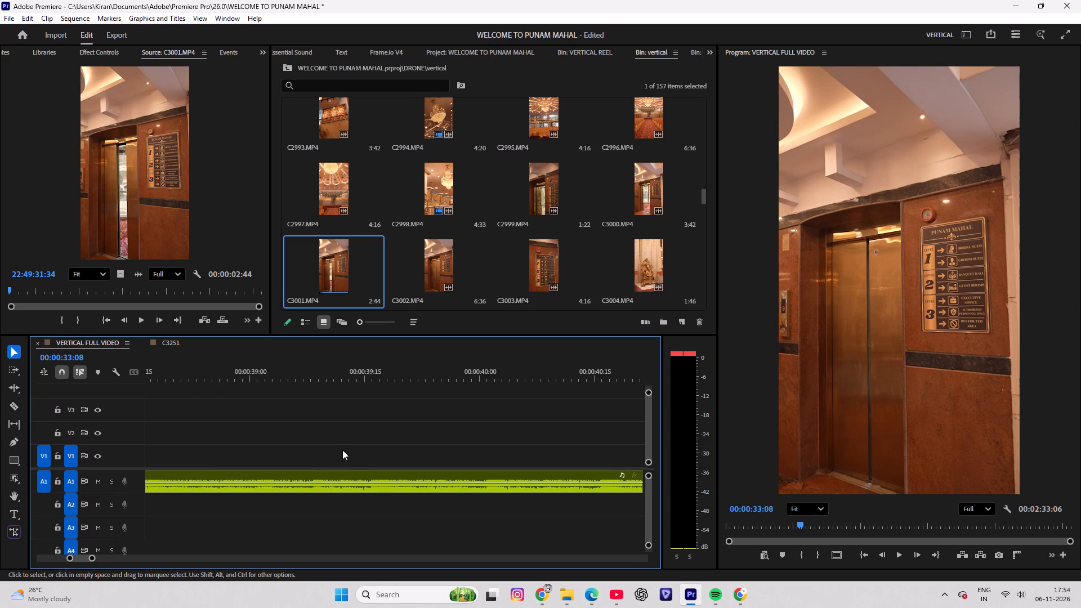
{"action": "scroll", "coordinate": [342, 450], "scroll_direction": "up", "scroll_amount": 20}
{"action": "scroll", "coordinate": [342, 450], "scroll_direction": "up", "scroll_amount": 20}
{"action": "scroll", "coordinate": [342, 450], "scroll_direction": "up", "scroll_amount": 12}
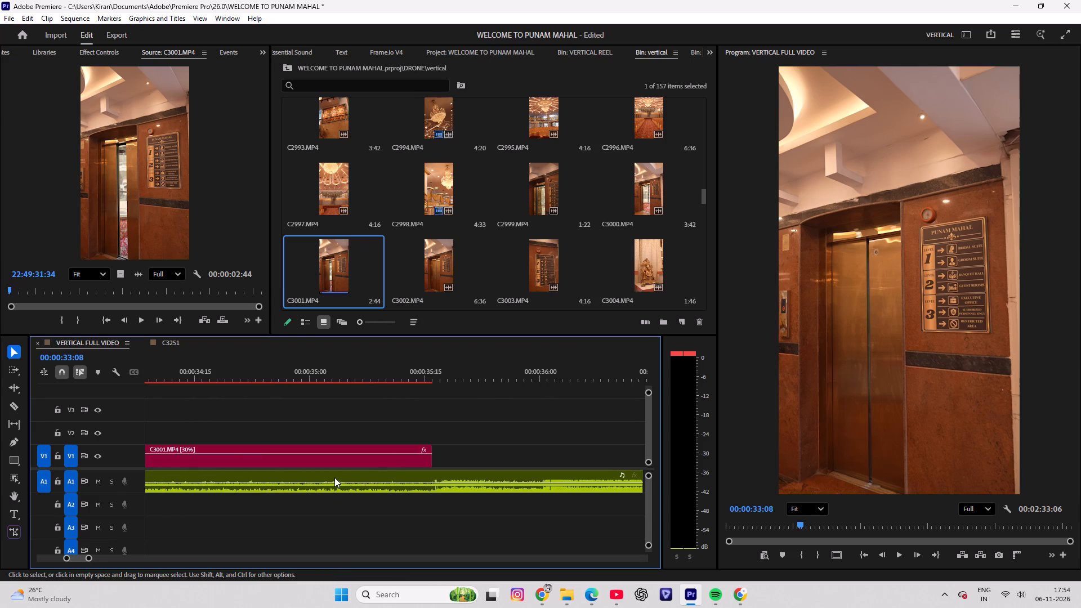
{"action": "scroll", "coordinate": [334, 477], "scroll_direction": "up", "scroll_amount": 20}
{"action": "scroll", "coordinate": [329, 472], "scroll_direction": "down", "scroll_amount": 16, "text": "alt"}
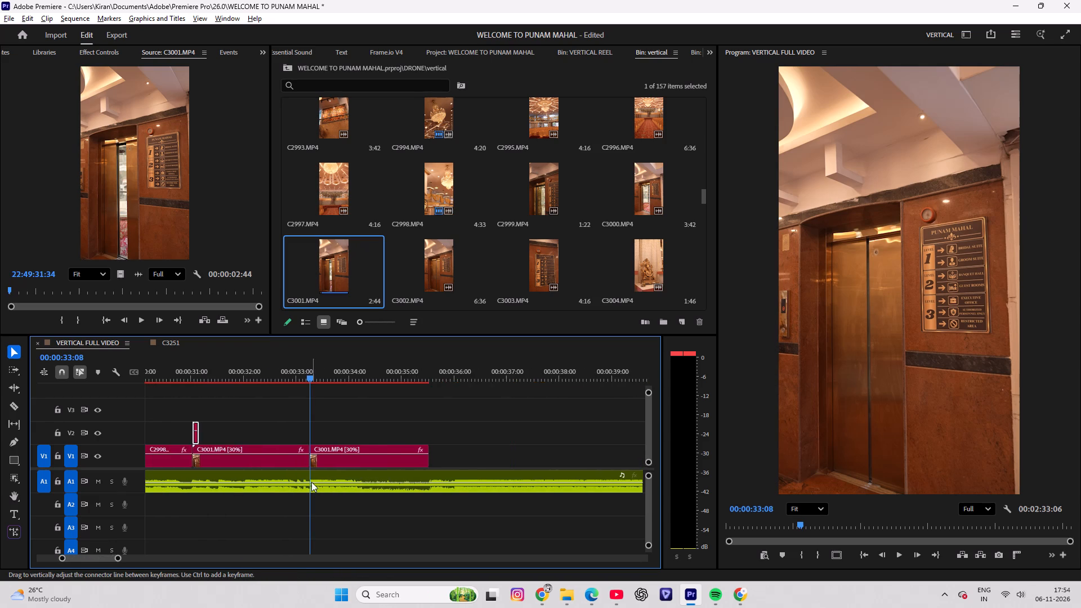
{"action": "scroll", "coordinate": [311, 482], "scroll_direction": "down", "scroll_amount": 3, "text": "alt"}
{"action": "left_click_drag", "start_coordinate": [243, 430], "coordinate": [446, 431]}
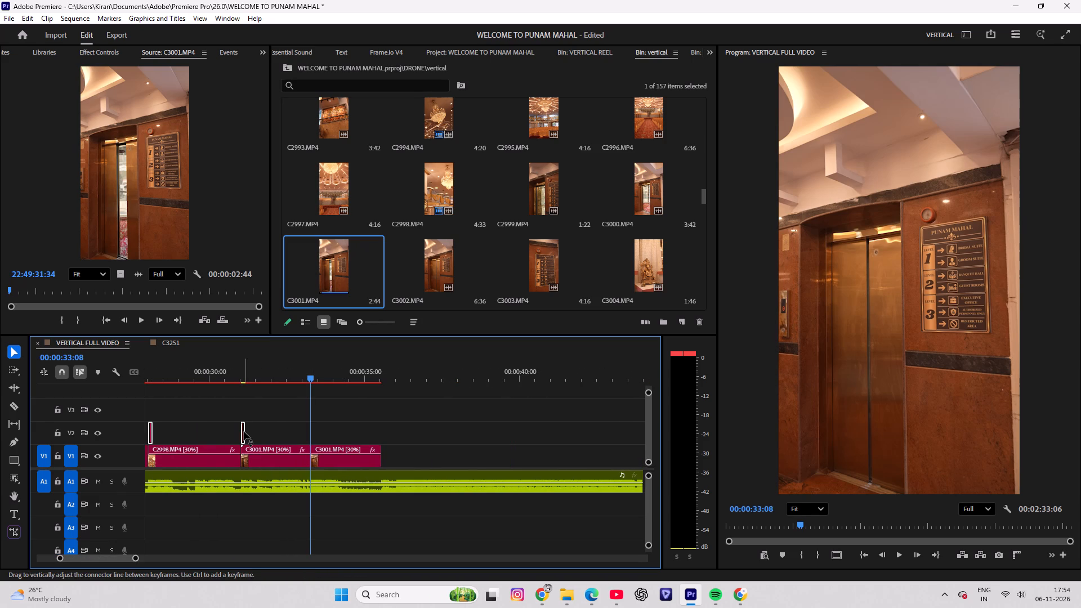
{"action": "scroll", "coordinate": [253, 431], "scroll_direction": "up", "scroll_amount": 3}
{"action": "left_click", "coordinate": [375, 424]}
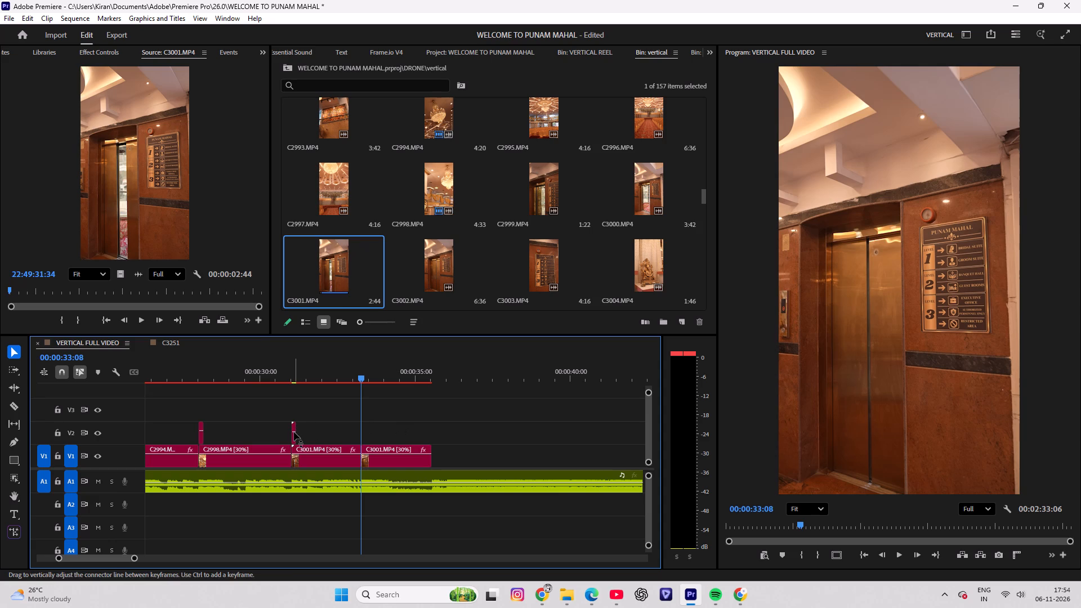
{"action": "left_click_drag", "start_coordinate": [294, 432], "coordinate": [378, 440]}
{"action": "left_click_drag", "start_coordinate": [294, 436], "coordinate": [296, 424]}
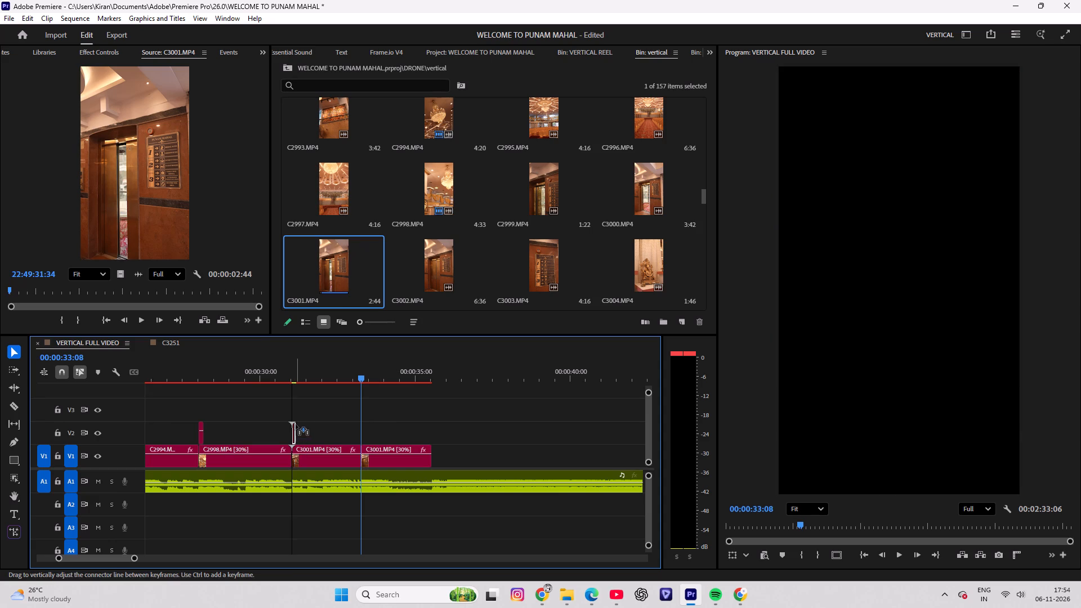
{"action": "left_click_drag", "start_coordinate": [296, 424], "coordinate": [296, 424]}
{"action": "scroll", "coordinate": [293, 434], "scroll_direction": "up", "scroll_amount": 6, "text": "alt"}
{"action": "scroll", "coordinate": [353, 453], "scroll_direction": "up", "scroll_amount": 11, "text": "alt"}
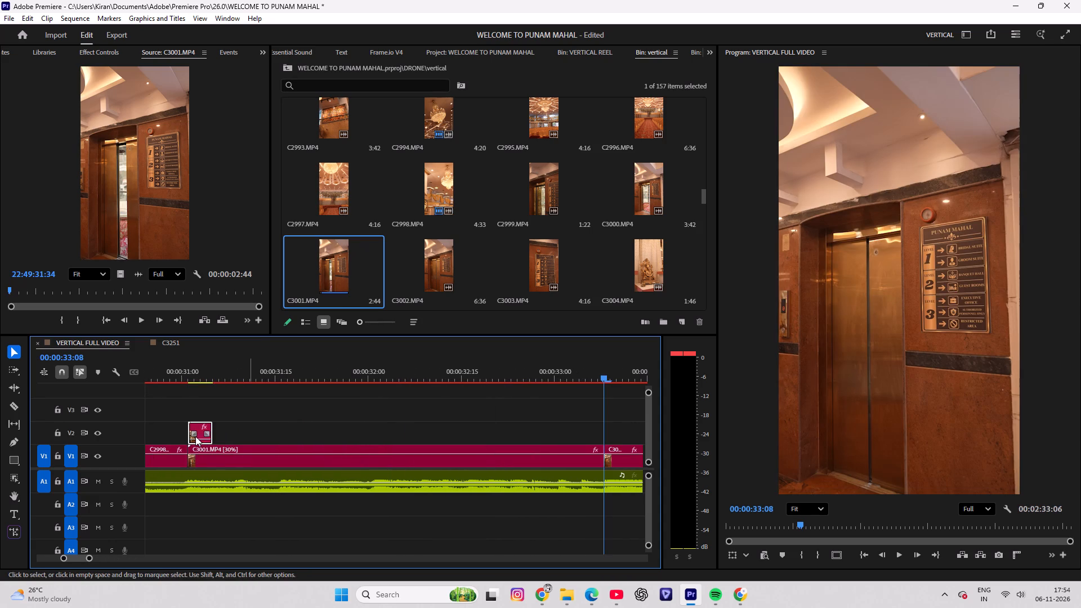
{"action": "left_click_drag", "start_coordinate": [195, 436], "coordinate": [198, 412]}
{"action": "left_click_drag", "start_coordinate": [200, 438], "coordinate": [200, 415]}
{"action": "left_click_drag", "start_coordinate": [203, 438], "coordinate": [622, 436]}
Move the sped-up C2998.MP4 and C2994.MP4 copies on V2 one after another directly behind the C3001.MP4 copy.
{"action": "scroll", "coordinate": [430, 462], "scroll_direction": "down", "scroll_amount": 6, "text": "alt"}
{"action": "scroll", "coordinate": [192, 487], "scroll_direction": "down", "scroll_amount": 8, "text": "alt"}
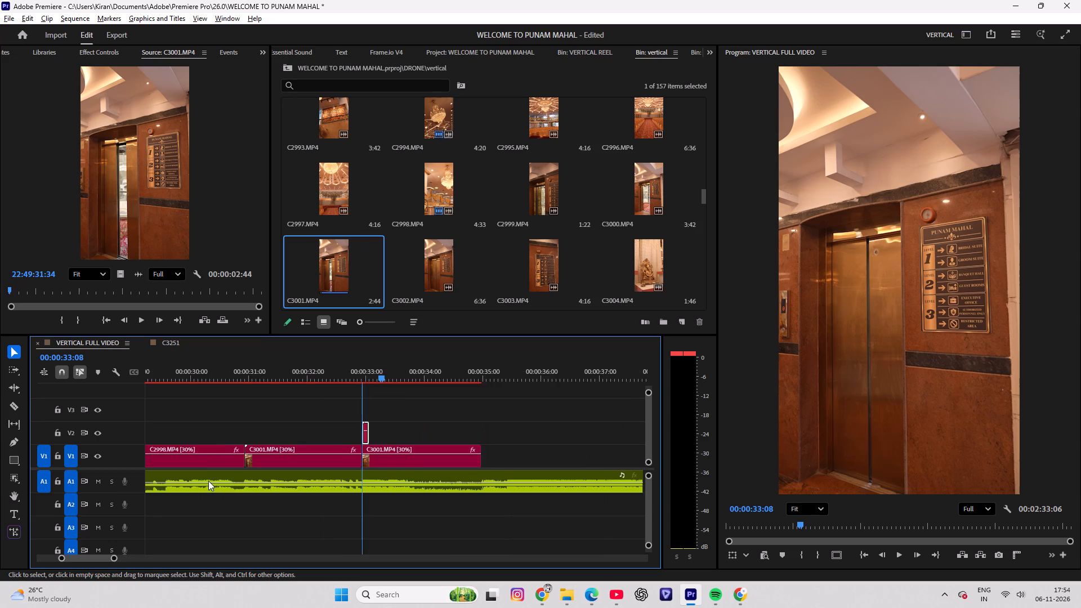
{"action": "scroll", "coordinate": [208, 481], "scroll_direction": "down", "scroll_amount": 10, "text": "alt"}
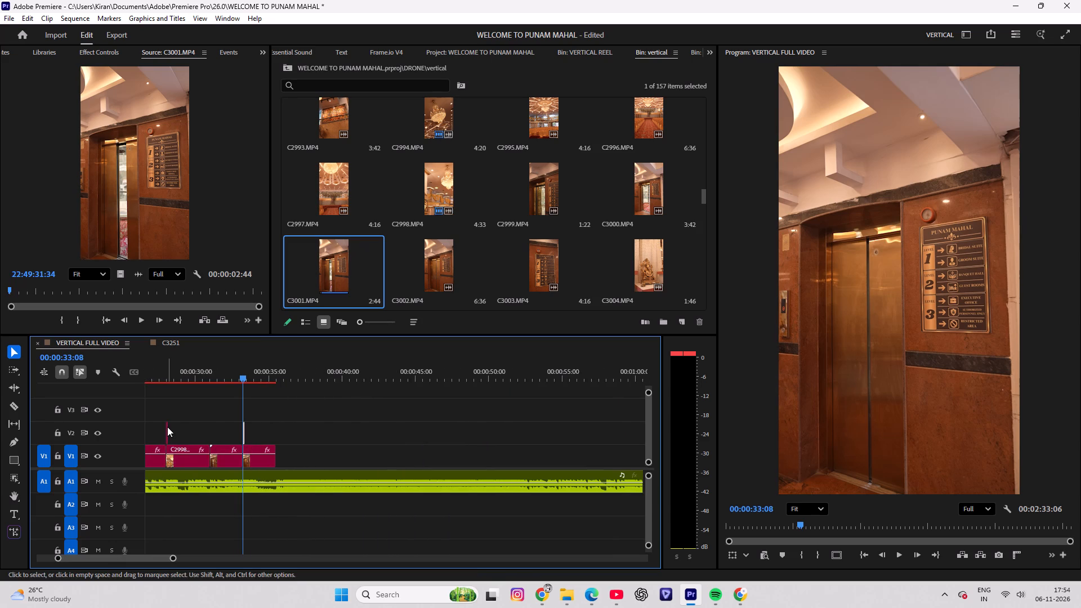
{"action": "scroll", "coordinate": [167, 427], "scroll_direction": "up", "scroll_amount": 8, "text": "alt"}
{"action": "left_click_drag", "start_coordinate": [168, 434], "coordinate": [338, 435]}
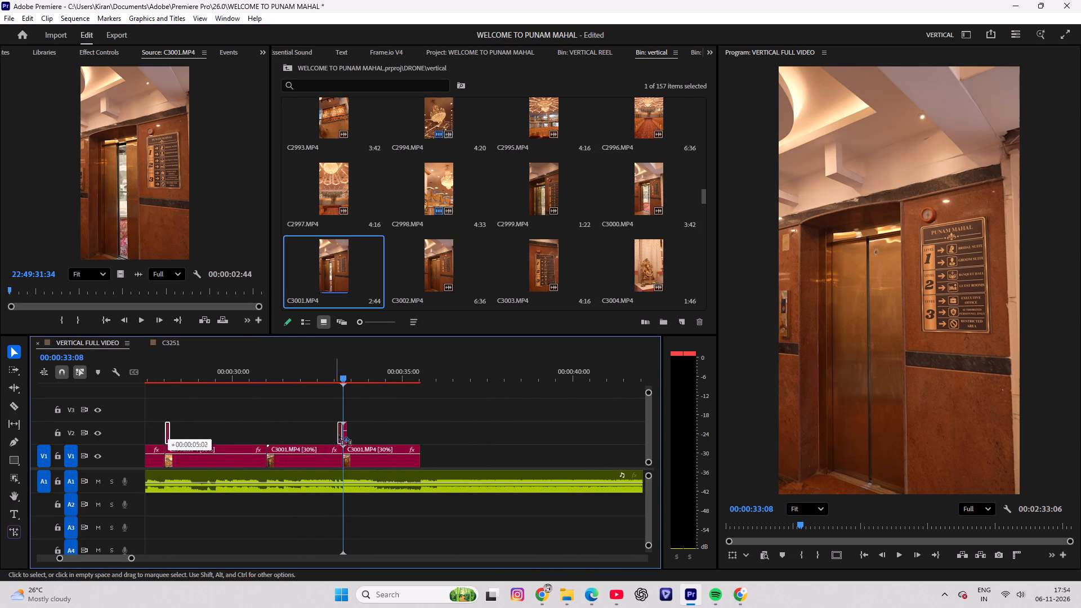
{"action": "left_click_drag", "start_coordinate": [338, 435], "coordinate": [352, 435]}
{"action": "scroll", "coordinate": [240, 432], "scroll_direction": "up", "scroll_amount": 7}
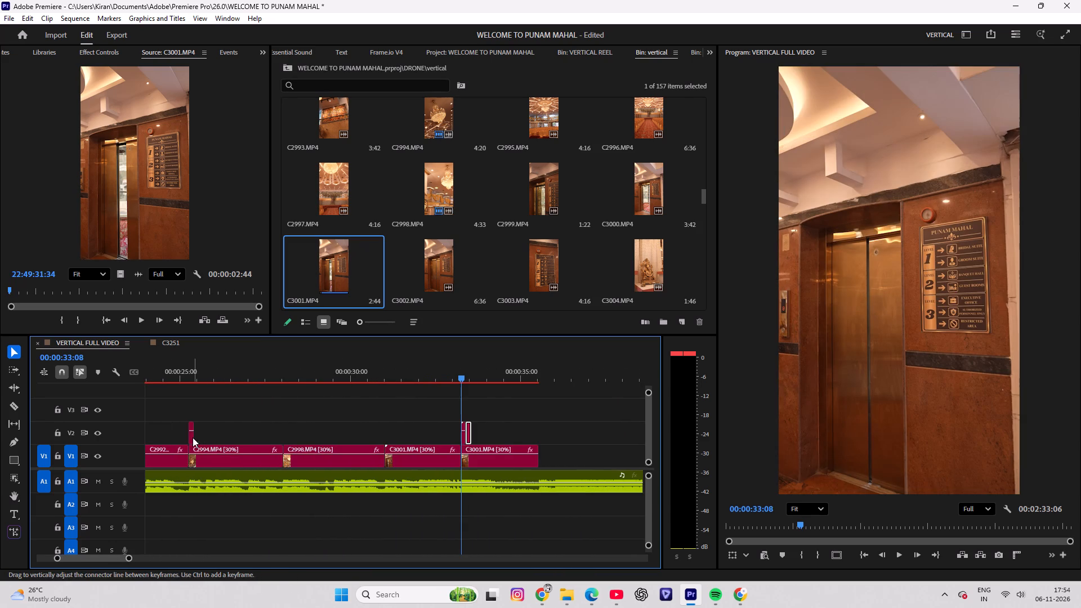
{"action": "left_click_drag", "start_coordinate": [192, 438], "coordinate": [474, 436]}
Move the sped-up C2992.MP4 and C2990.MP4 copies on V2 to the end of the row of short clips after 00:00:33:08.
{"action": "scroll", "coordinate": [319, 451], "scroll_direction": "up", "scroll_amount": 9}
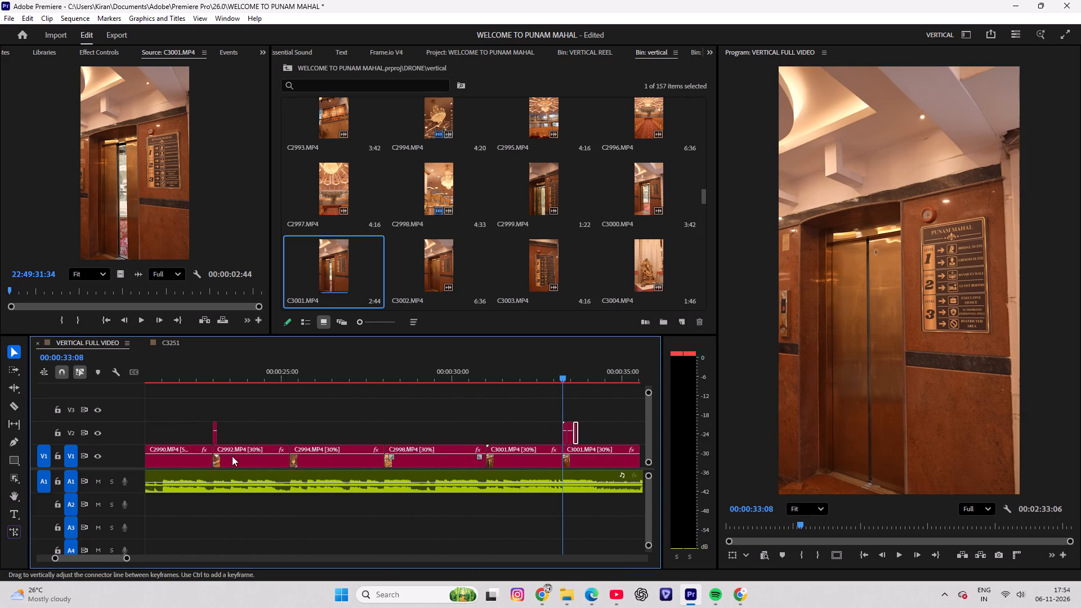
{"action": "scroll", "coordinate": [232, 456], "scroll_direction": "up", "scroll_amount": 3}
{"action": "left_click_drag", "start_coordinate": [316, 435], "coordinate": [297, 435]}
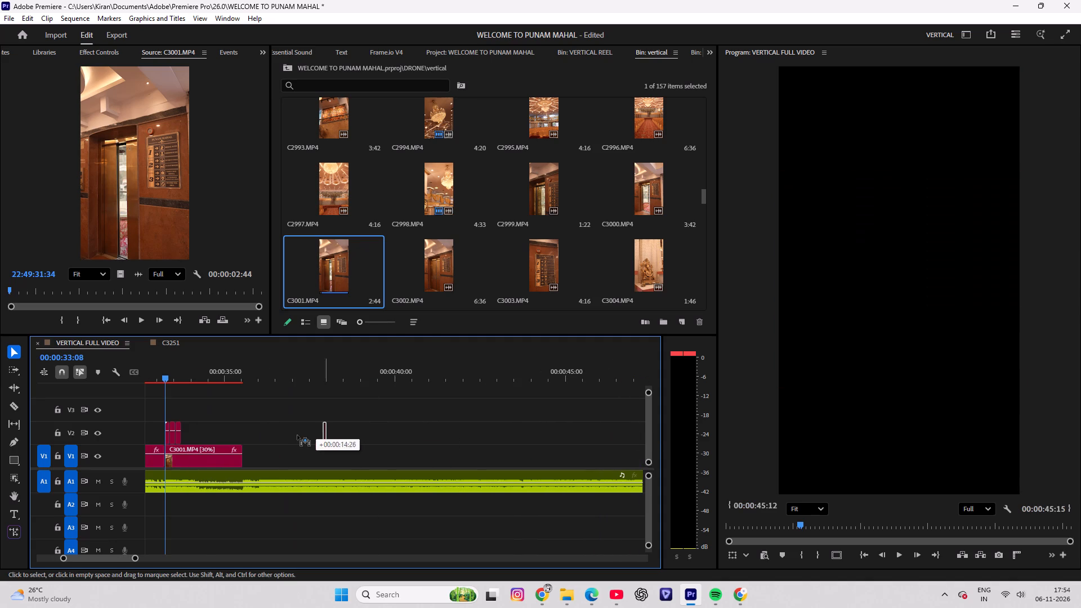
{"action": "left_click_drag", "start_coordinate": [297, 435], "coordinate": [182, 439]}
{"action": "scroll", "coordinate": [137, 453], "scroll_direction": "up", "scroll_amount": 20}
{"action": "scroll", "coordinate": [137, 453], "scroll_direction": "up", "scroll_amount": 2}
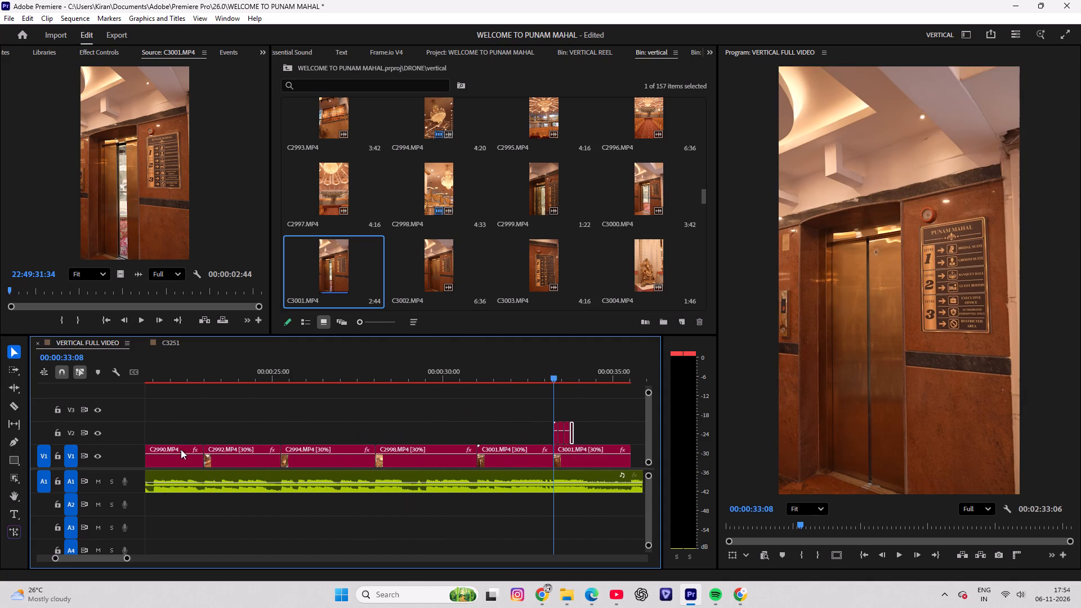
{"action": "scroll", "coordinate": [181, 449], "scroll_direction": "up", "scroll_amount": 7}
{"action": "left_click", "coordinate": [215, 424]}
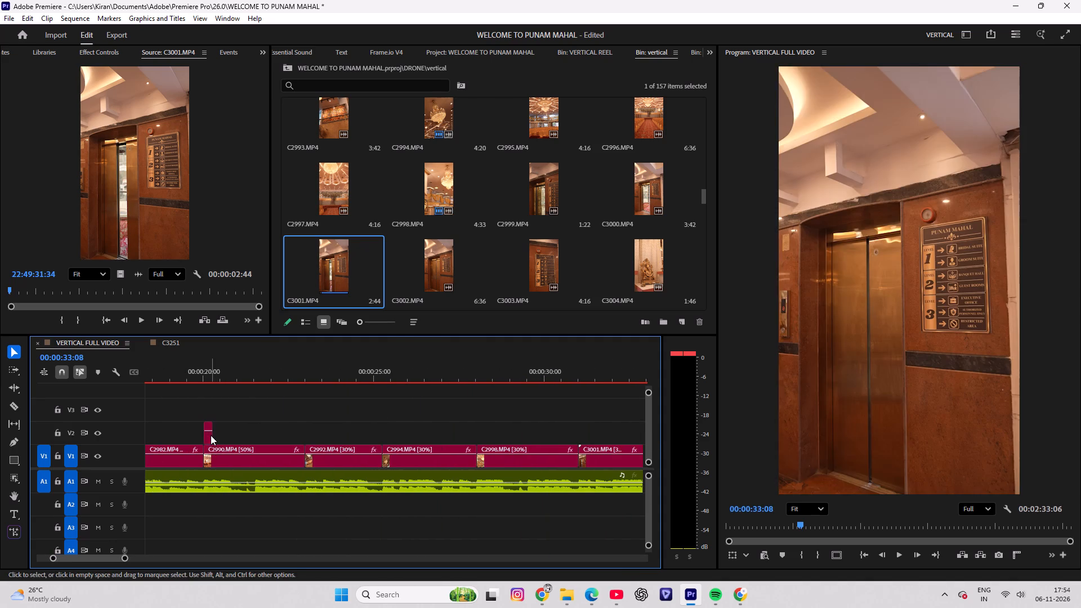
{"action": "left_click_drag", "start_coordinate": [207, 436], "coordinate": [630, 436]}
{"action": "scroll", "coordinate": [632, 437], "scroll_direction": "down", "scroll_amount": 5}
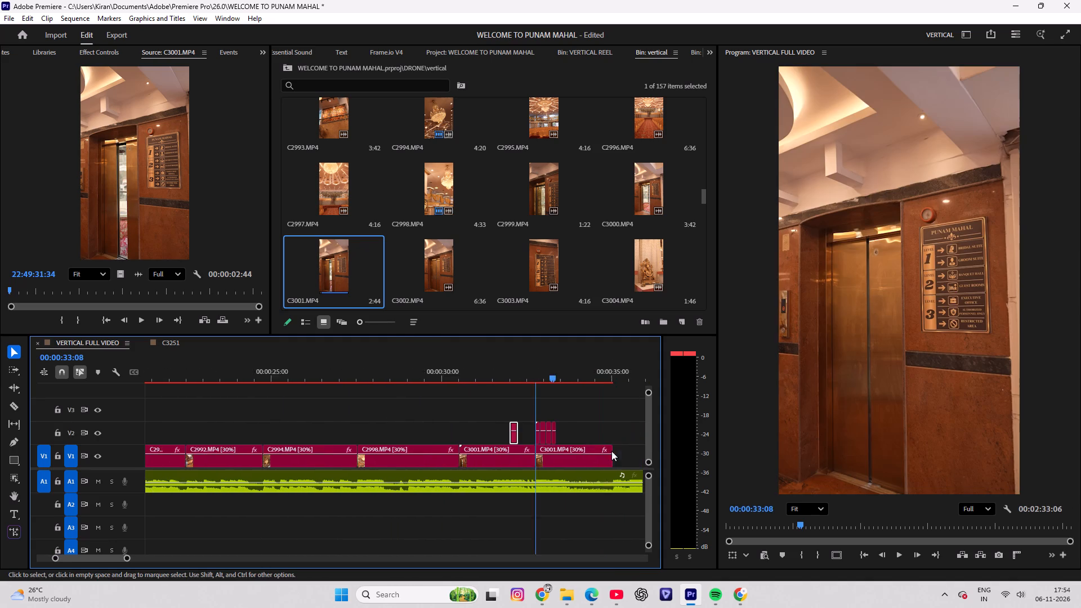
{"action": "scroll", "coordinate": [611, 451], "scroll_direction": "down", "scroll_amount": 7}
{"action": "left_click_drag", "start_coordinate": [428, 437], "coordinate": [476, 436]}
Move the drone clip, C3240.MP4 and C3241.MP4 copies on V2 side by side near 00:00:05:00.
{"action": "scroll", "coordinate": [454, 438], "scroll_direction": "up", "scroll_amount": 1}
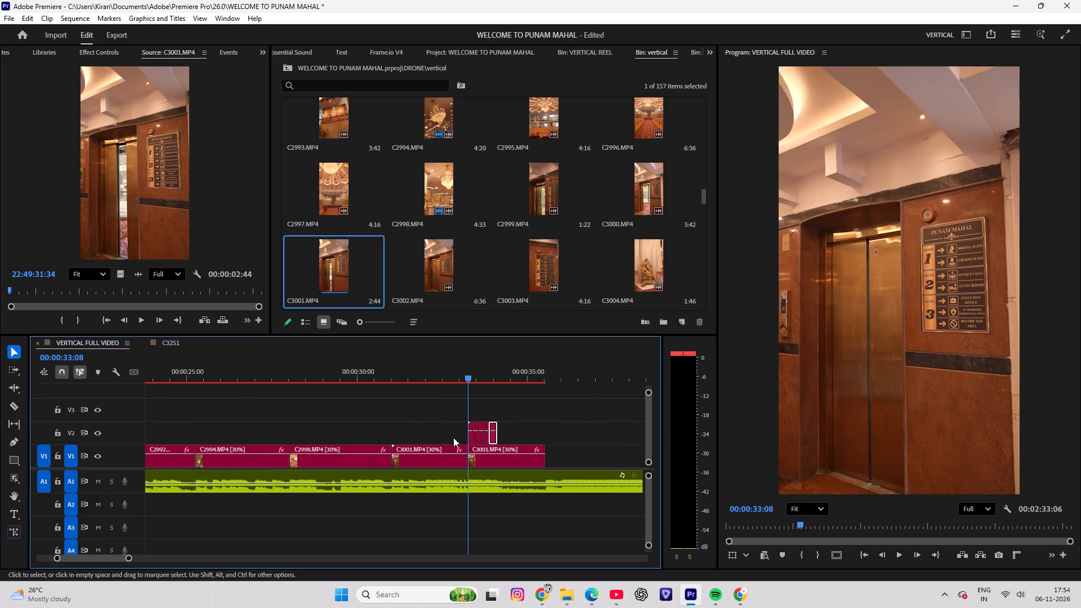
{"action": "scroll", "coordinate": [453, 437], "scroll_direction": "up", "scroll_amount": 4}
{"action": "scroll", "coordinate": [448, 447], "scroll_direction": "down", "scroll_amount": 6, "text": "alt"}
{"action": "scroll", "coordinate": [447, 448], "scroll_direction": "up", "scroll_amount": 20, "text": "alt"}
{"action": "scroll", "coordinate": [447, 448], "scroll_direction": "up", "scroll_amount": 17, "text": "alt"}
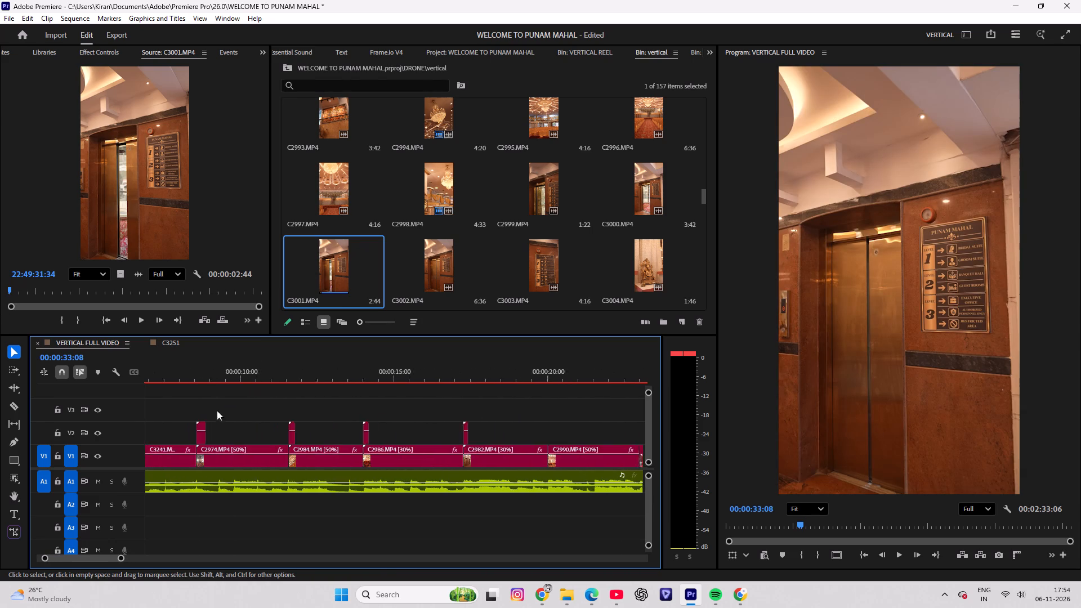
{"action": "scroll", "coordinate": [217, 410], "scroll_direction": "up", "scroll_amount": 20, "text": "alt"}
{"action": "scroll", "coordinate": [217, 410], "scroll_direction": "up", "scroll_amount": 4, "text": "alt"}
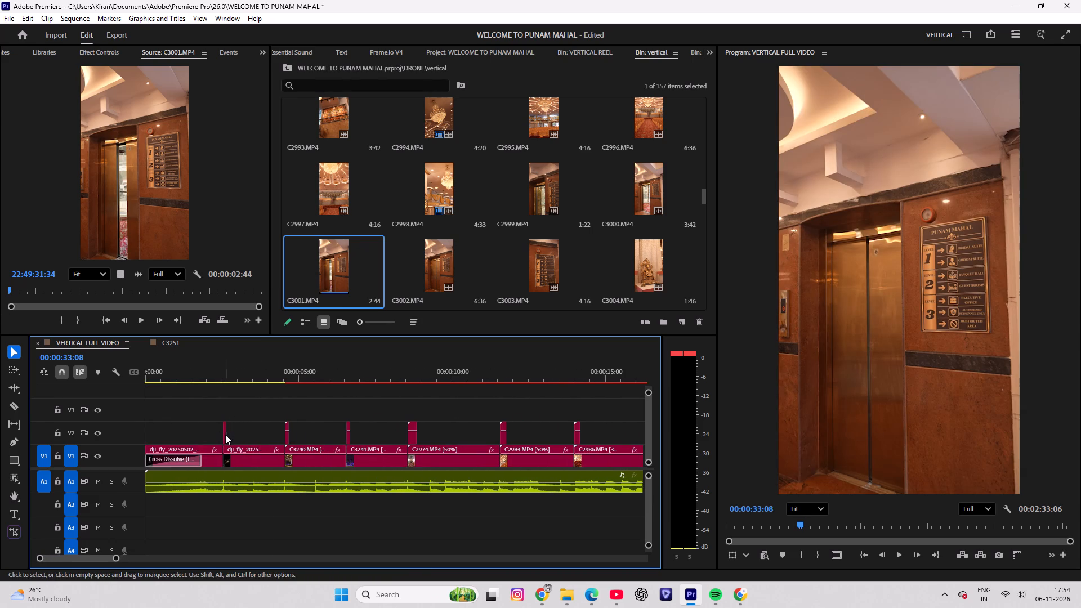
{"action": "left_click_drag", "start_coordinate": [224, 434], "coordinate": [283, 431]}
{"action": "left_click_drag", "start_coordinate": [299, 435], "coordinate": [261, 435]}
{"action": "left_click_drag", "start_coordinate": [301, 431], "coordinate": [274, 430]}
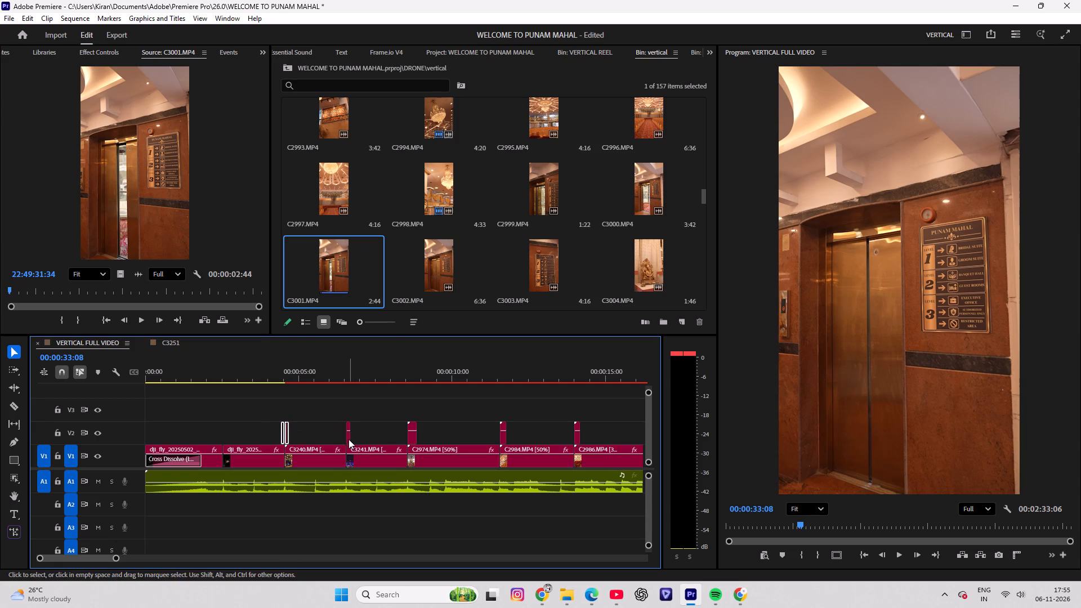
{"action": "left_click_drag", "start_coordinate": [349, 439], "coordinate": [294, 437]}
Shorten the C2974.MP4 copy on V2 to 5 frames and line it and the C2984.MP4 copy up behind the C3241.MP4 copy.
{"action": "left_click", "coordinate": [420, 432]}
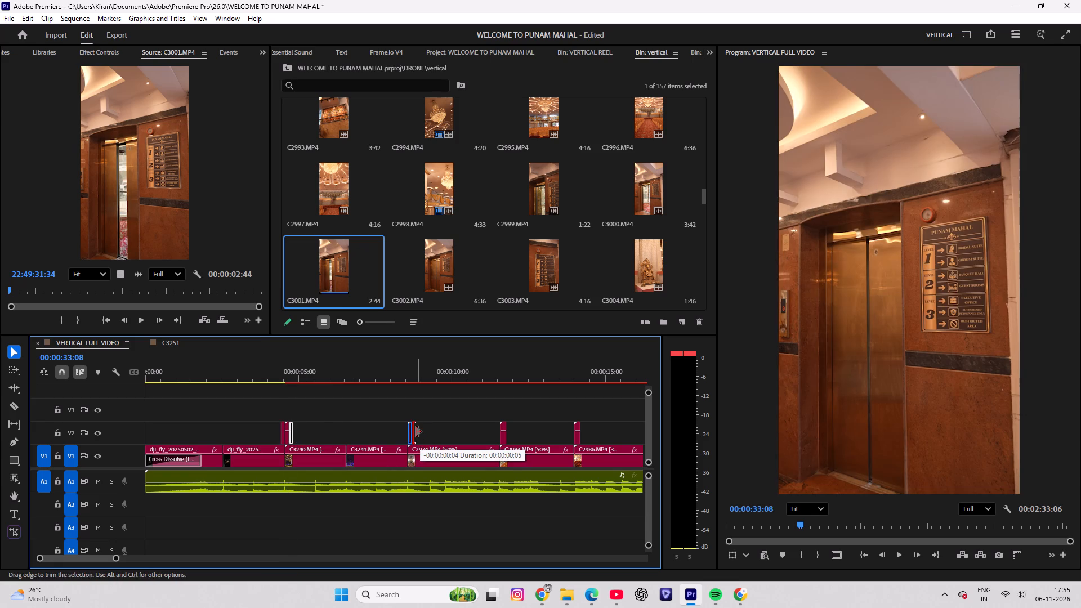
{"action": "scroll", "coordinate": [414, 437], "scroll_direction": "up", "scroll_amount": 7}
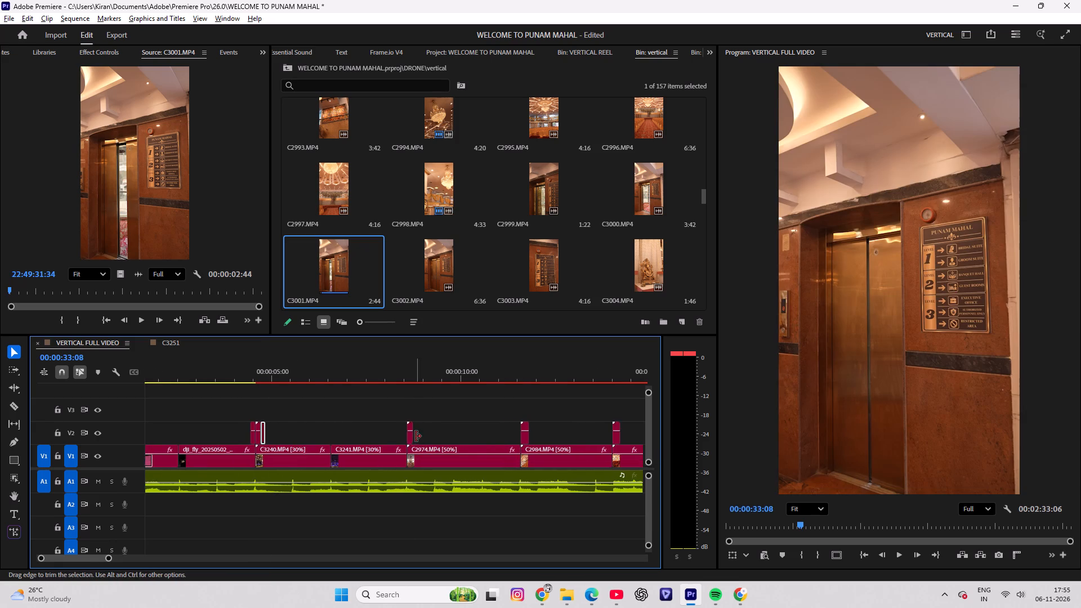
{"action": "scroll", "coordinate": [416, 436], "scroll_direction": "up", "scroll_amount": 3}
{"action": "left_click_drag", "start_coordinate": [424, 437], "coordinate": [235, 434]}
{"action": "left_click", "coordinate": [585, 438]}
{"action": "left_click_drag", "start_coordinate": [582, 434], "coordinate": [245, 441]}
{"action": "left_click_drag", "start_coordinate": [250, 428], "coordinate": [245, 429]}
Move the C2986.MP4 and C2982.MP4 copies on V2 to the end of the row of short clips near 00:00:05:00.
{"action": "scroll", "coordinate": [516, 437], "scroll_direction": "down", "scroll_amount": 10}
{"action": "left_click_drag", "start_coordinate": [538, 437], "coordinate": [181, 436]}
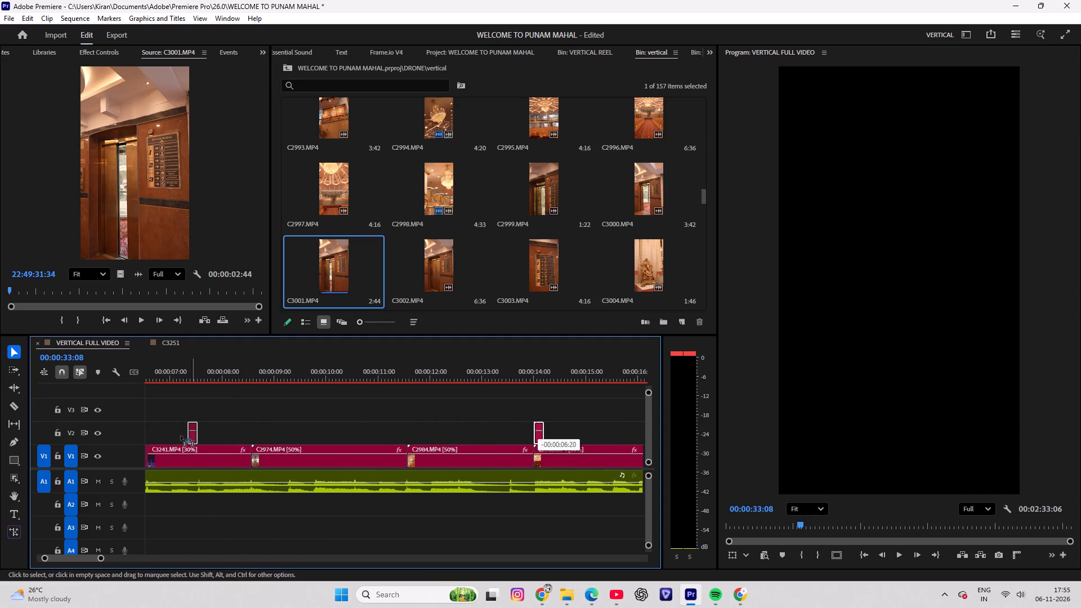
{"action": "left_click_drag", "start_coordinate": [181, 436], "coordinate": [418, 429]}
{"action": "left_click", "coordinate": [426, 427]}
{"action": "scroll", "coordinate": [544, 448], "scroll_direction": "down", "scroll_amount": 20}
{"action": "scroll", "coordinate": [544, 448], "scroll_direction": "down", "scroll_amount": 1}
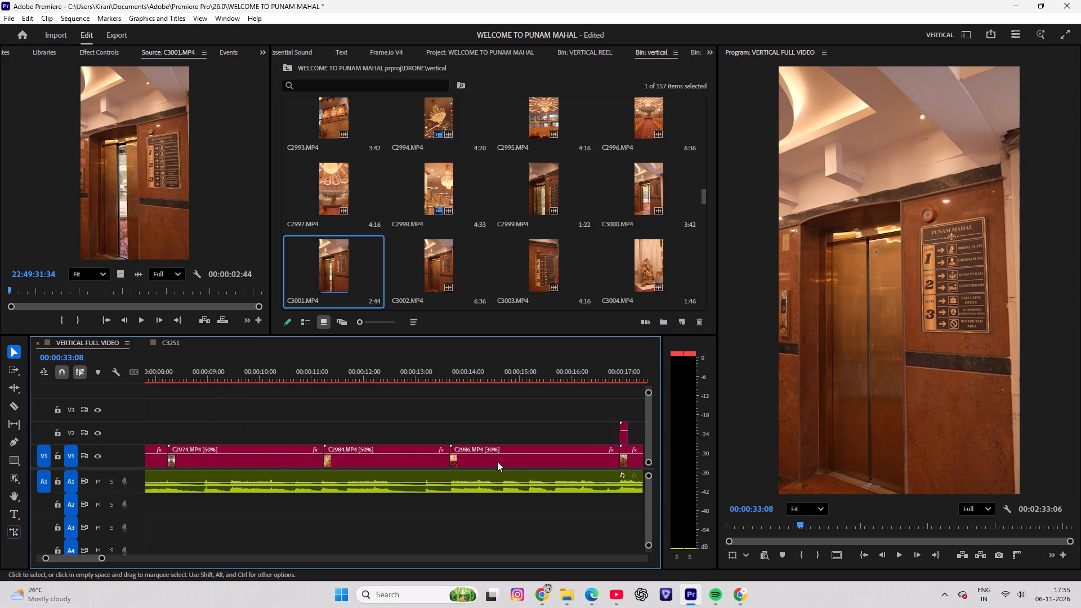
{"action": "scroll", "coordinate": [497, 462], "scroll_direction": "down", "scroll_amount": 12}
{"action": "scroll", "coordinate": [502, 452], "scroll_direction": "down", "scroll_amount": 5, "text": "alt"}
{"action": "left_click_drag", "start_coordinate": [505, 437], "coordinate": [234, 434]}
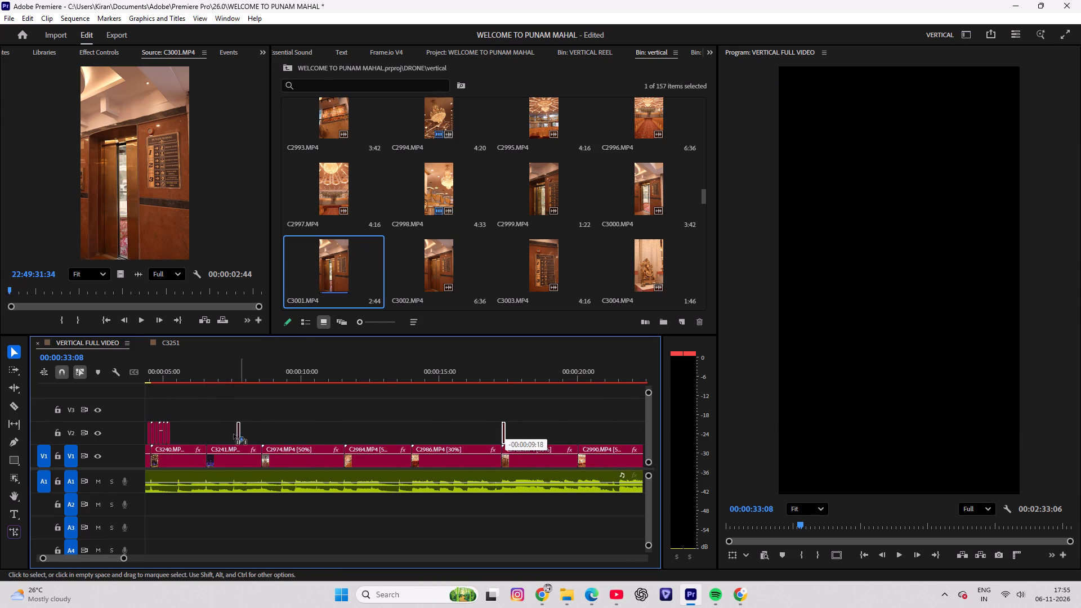
{"action": "left_click_drag", "start_coordinate": [234, 434], "coordinate": [179, 433]}
Move the whole row of short copies near 00:00:05:00 along V2 to directly behind the C2990.MP4 copy above the lift door shot.
{"action": "scroll", "coordinate": [374, 417], "scroll_direction": "down", "scroll_amount": 20}
{"action": "scroll", "coordinate": [374, 417], "scroll_direction": "down", "scroll_amount": 1}
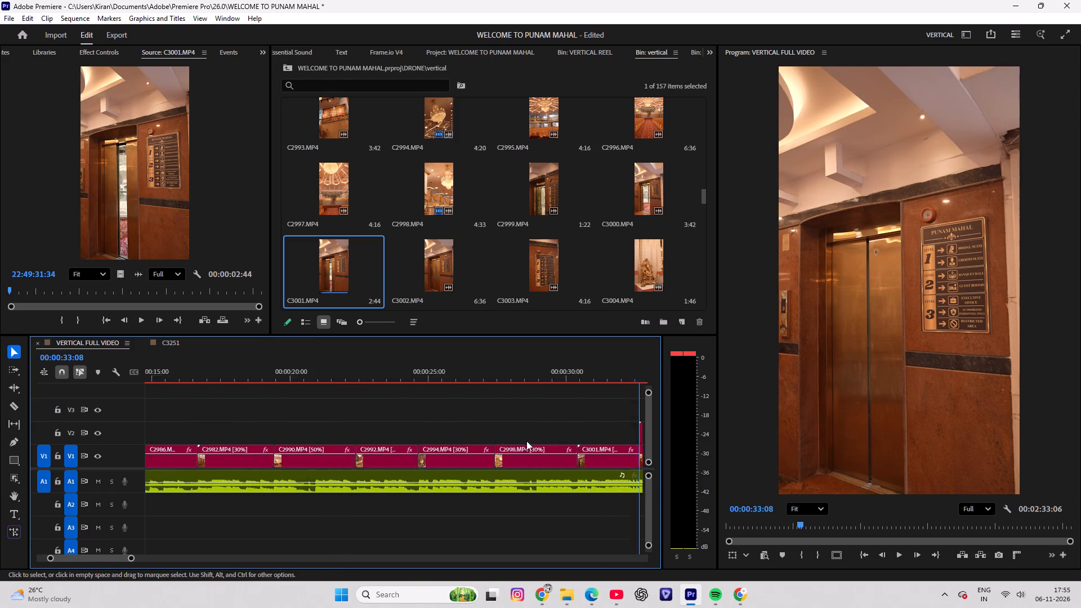
{"action": "scroll", "coordinate": [526, 441], "scroll_direction": "down", "scroll_amount": 3}
{"action": "scroll", "coordinate": [489, 431], "scroll_direction": "up", "scroll_amount": 20}
{"action": "scroll", "coordinate": [489, 431], "scroll_direction": "up", "scroll_amount": 10}
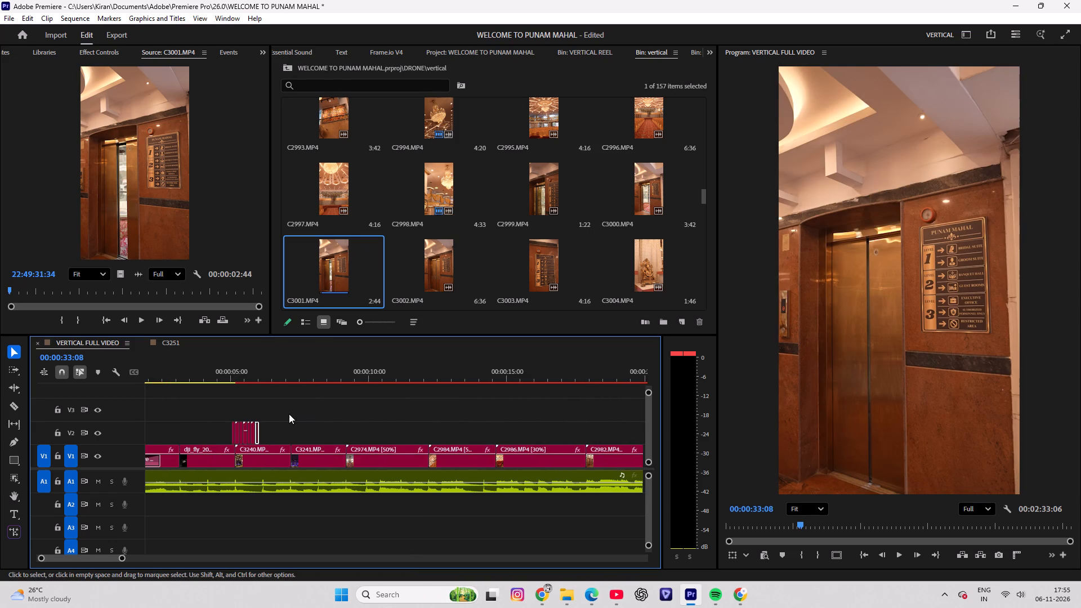
{"action": "left_click_drag", "start_coordinate": [237, 405], "coordinate": [312, 427]}
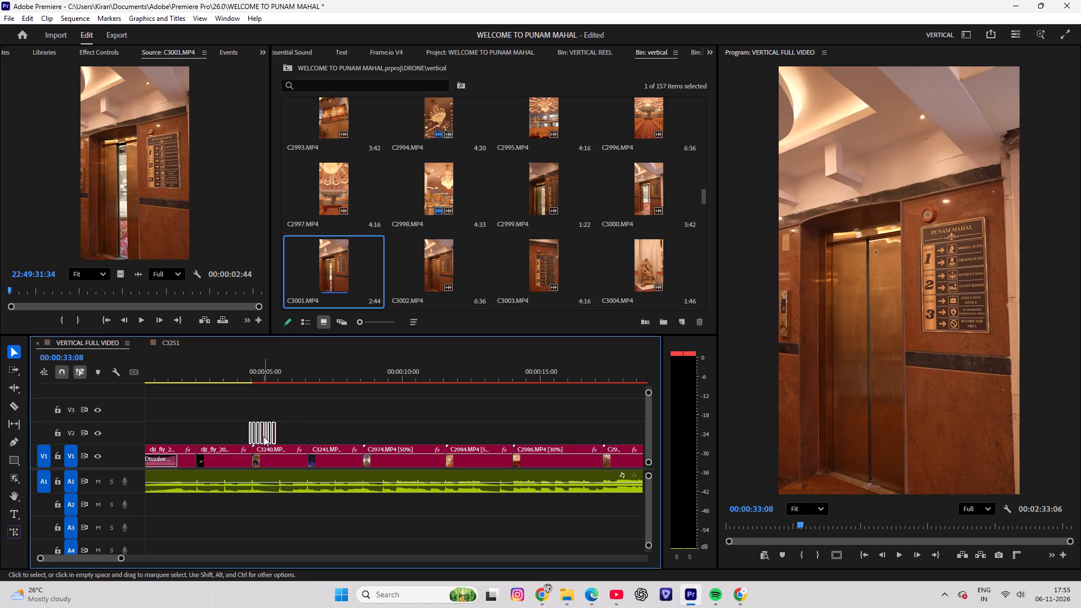
{"action": "left_click_drag", "start_coordinate": [263, 436], "coordinate": [617, 428]}
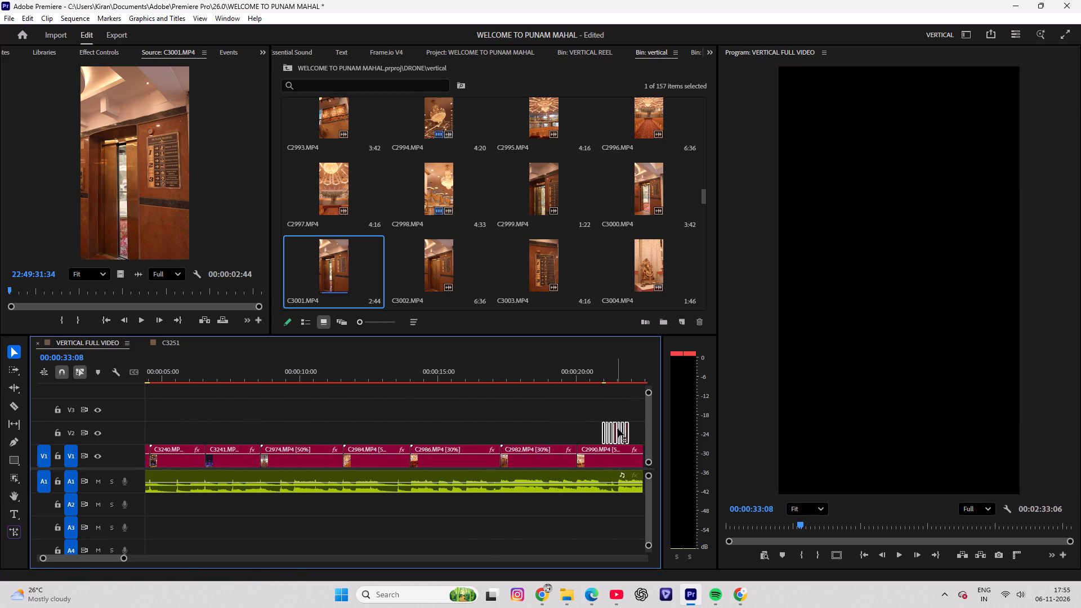
{"action": "scroll", "coordinate": [601, 444], "scroll_direction": "down", "scroll_amount": 20}
{"action": "scroll", "coordinate": [601, 444], "scroll_direction": "down", "scroll_amount": 4}
{"action": "scroll", "coordinate": [343, 441], "scroll_direction": "down", "scroll_amount": 7, "text": "alt"}
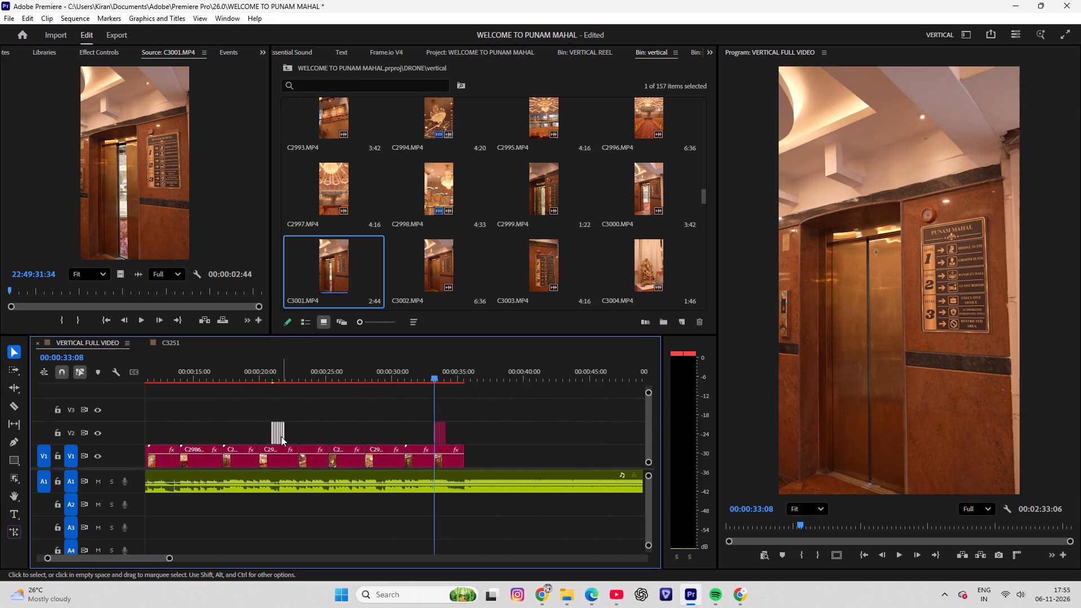
{"action": "left_click_drag", "start_coordinate": [276, 433], "coordinate": [467, 405]}
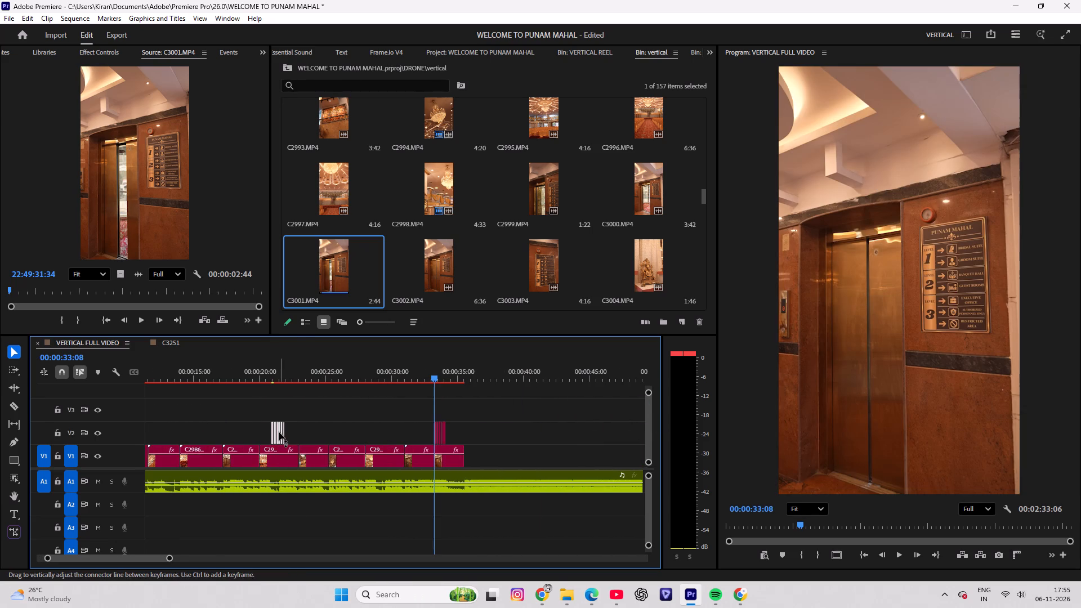
{"action": "left_click_drag", "start_coordinate": [279, 432], "coordinate": [391, 413]}
{"action": "scroll", "coordinate": [272, 418], "scroll_direction": "up", "scroll_amount": 16, "text": "alt"}
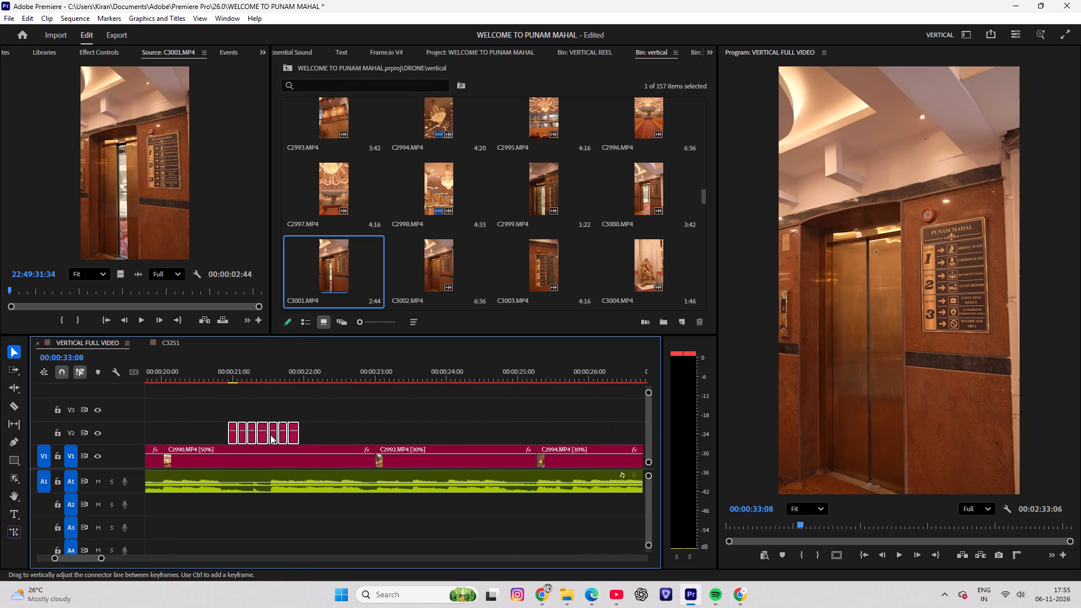
{"action": "left_click_drag", "start_coordinate": [260, 433], "coordinate": [425, 429]}
{"action": "left_click_drag", "start_coordinate": [261, 435], "coordinate": [357, 417]}
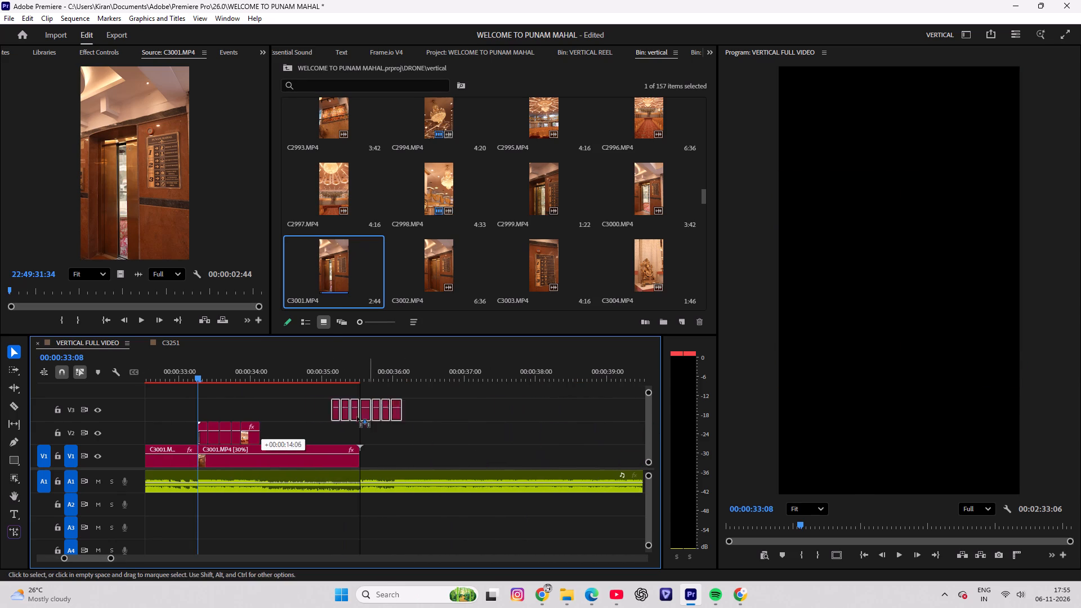
{"action": "left_click_drag", "start_coordinate": [357, 417], "coordinate": [298, 426]}
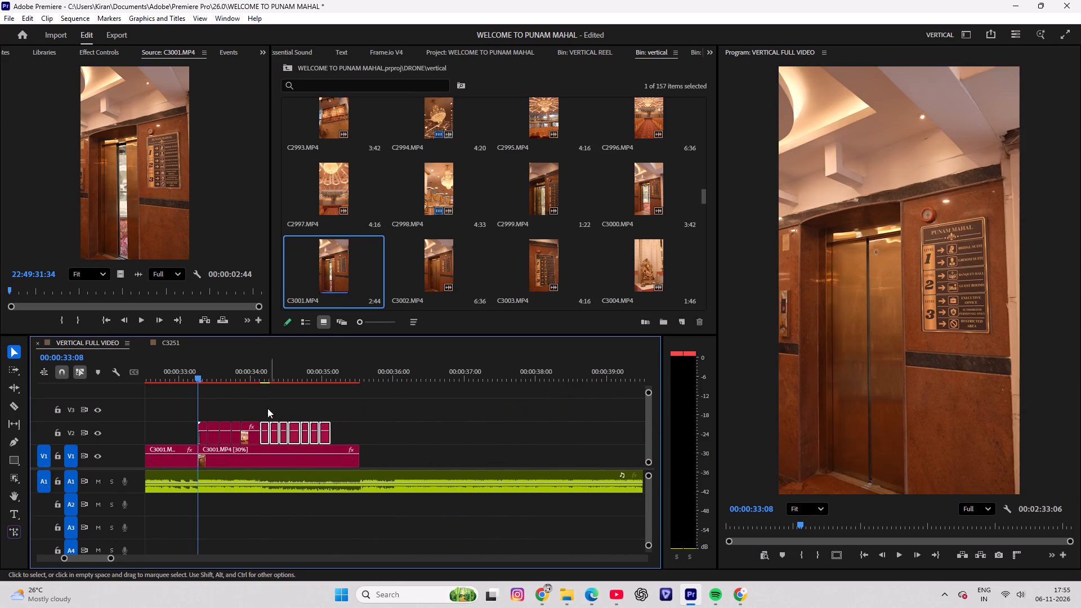
Play the flashback row from about 00:00:33:08 to check its pace against the music.
{"action": "left_click_drag", "start_coordinate": [220, 377], "coordinate": [208, 377]}
{"action": "left_click_drag", "start_coordinate": [207, 377], "coordinate": [200, 379]}
{"action": "key", "text": "space"}
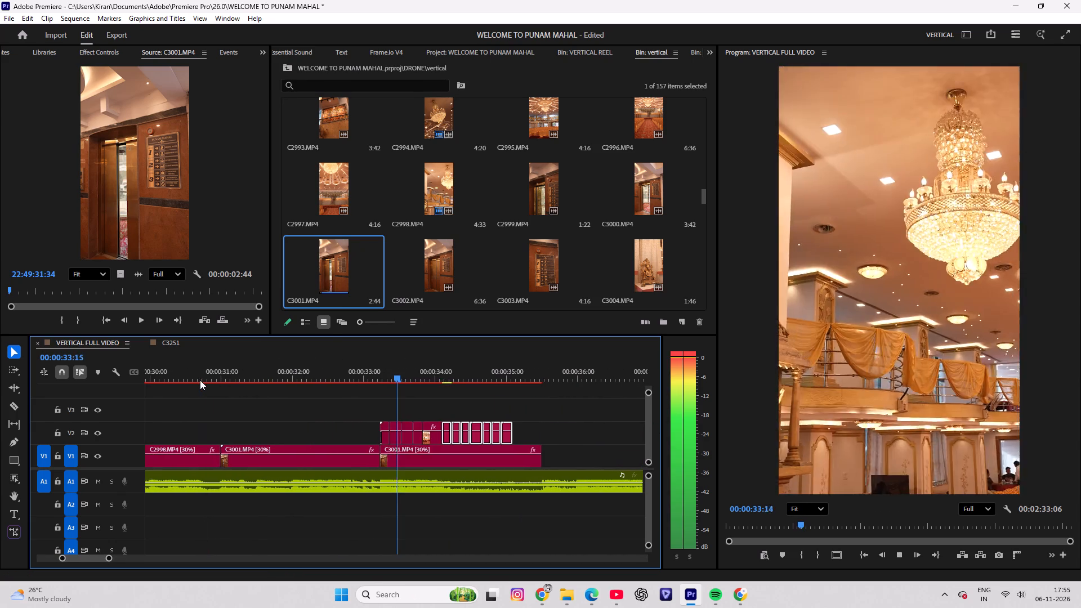
{"action": "key", "text": "space"}
{"action": "key", "text": "space"}
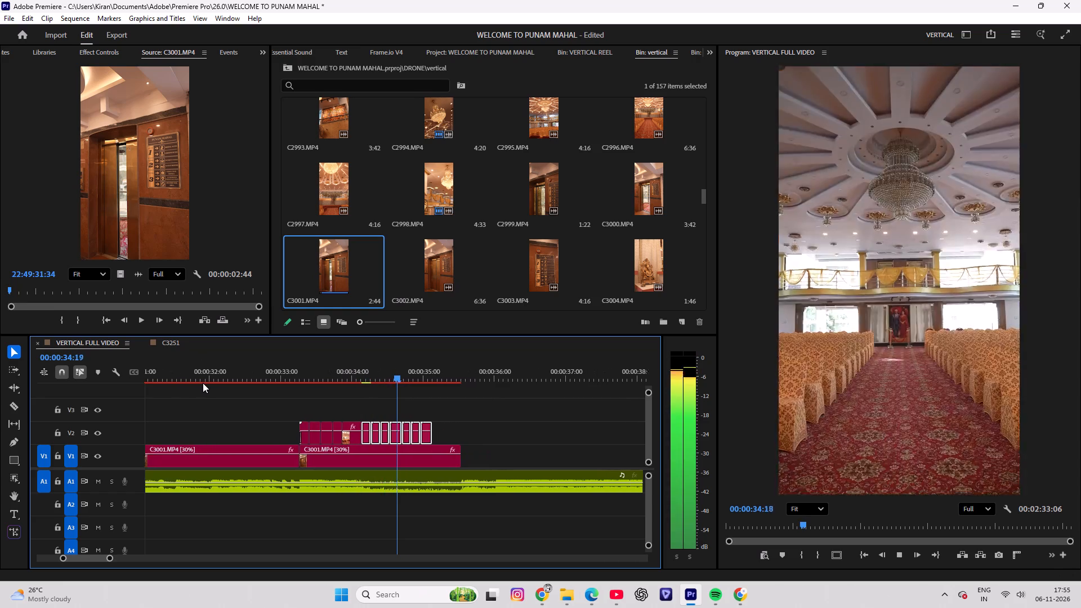
{"action": "key", "text": "space"}
{"action": "left_click_drag", "start_coordinate": [361, 373], "coordinate": [303, 382]}
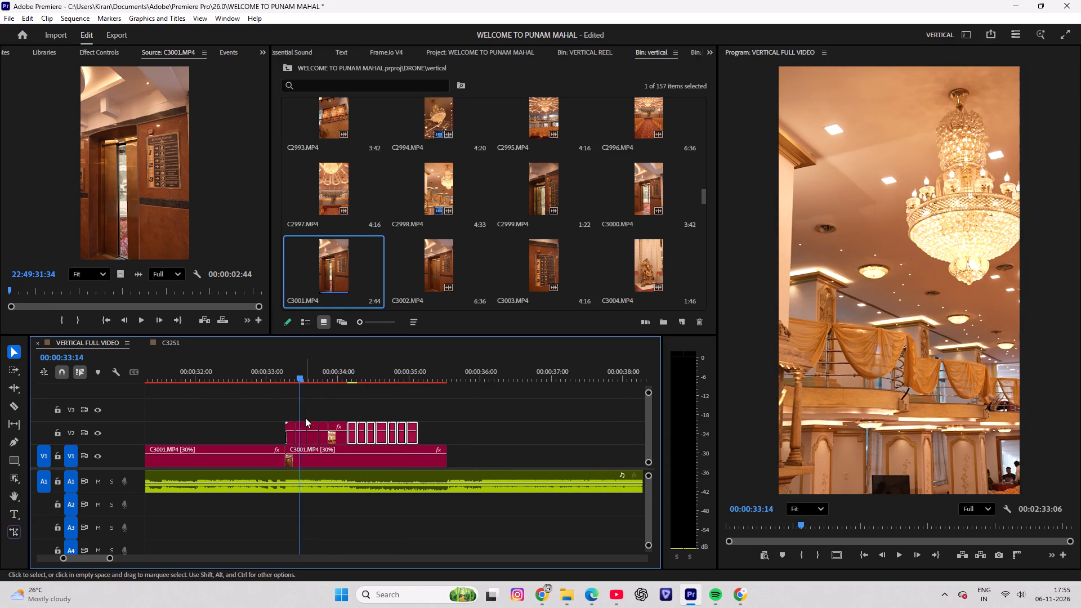
Trim the C3001.MP4 and C2998.MP4 copies on V2 to 2 frames each and butt them together from 00:00:33:08.
{"action": "scroll", "coordinate": [307, 435], "scroll_direction": "up", "scroll_amount": 16, "text": "alt"}
{"action": "left_click_drag", "start_coordinate": [369, 424], "coordinate": [354, 428]}
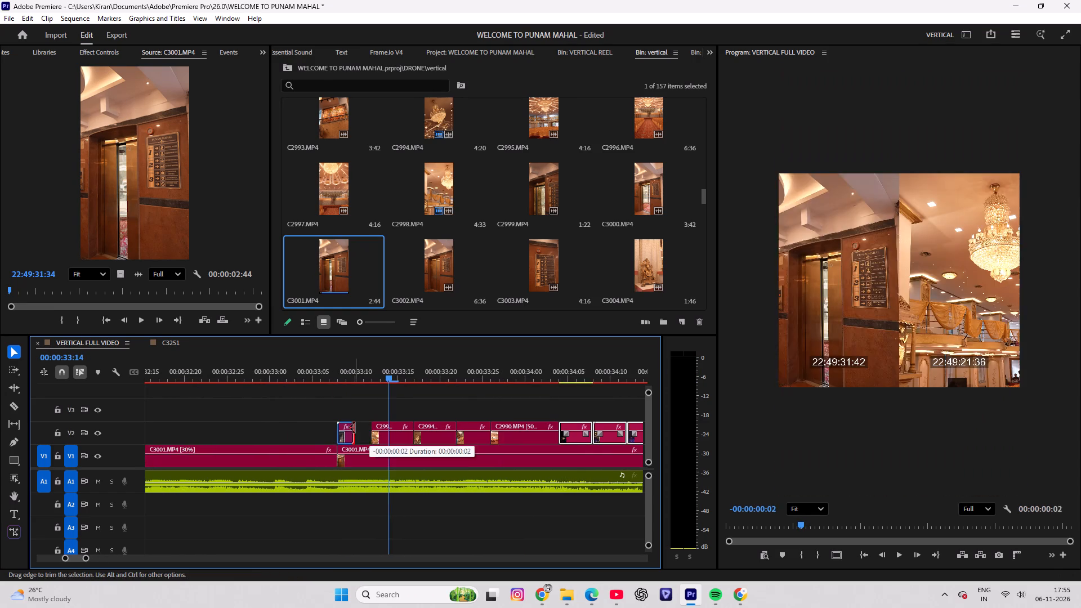
{"action": "left_click_drag", "start_coordinate": [354, 428], "coordinate": [353, 428]}
{"action": "left_click_drag", "start_coordinate": [414, 425], "coordinate": [395, 431]}
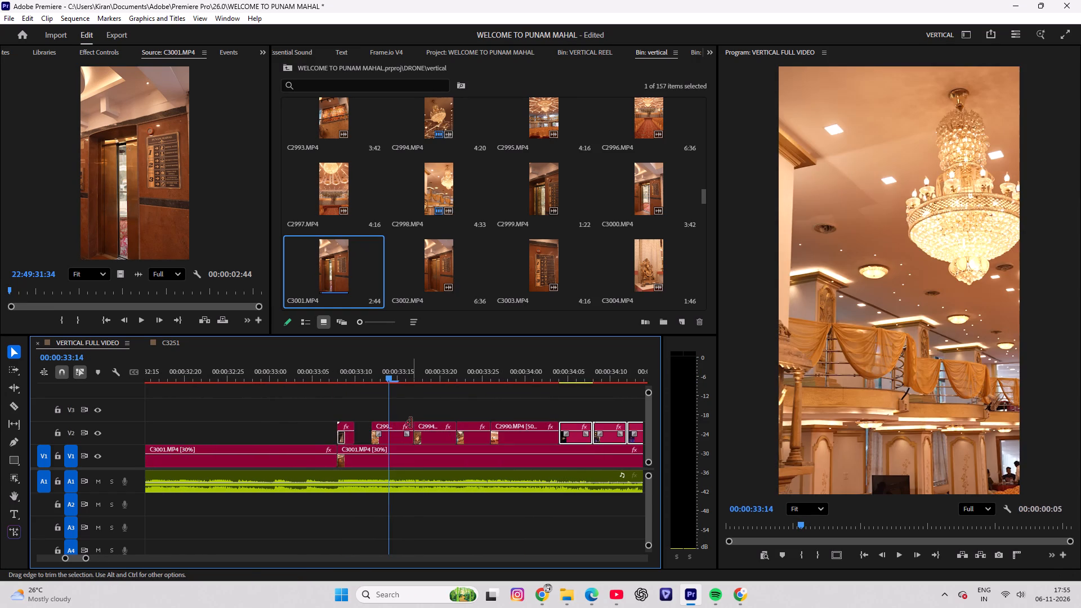
{"action": "left_click_drag", "start_coordinate": [410, 423], "coordinate": [392, 431]}
{"action": "left_click", "coordinate": [392, 431]}
{"action": "left_click_drag", "start_coordinate": [382, 439], "coordinate": [372, 439]}
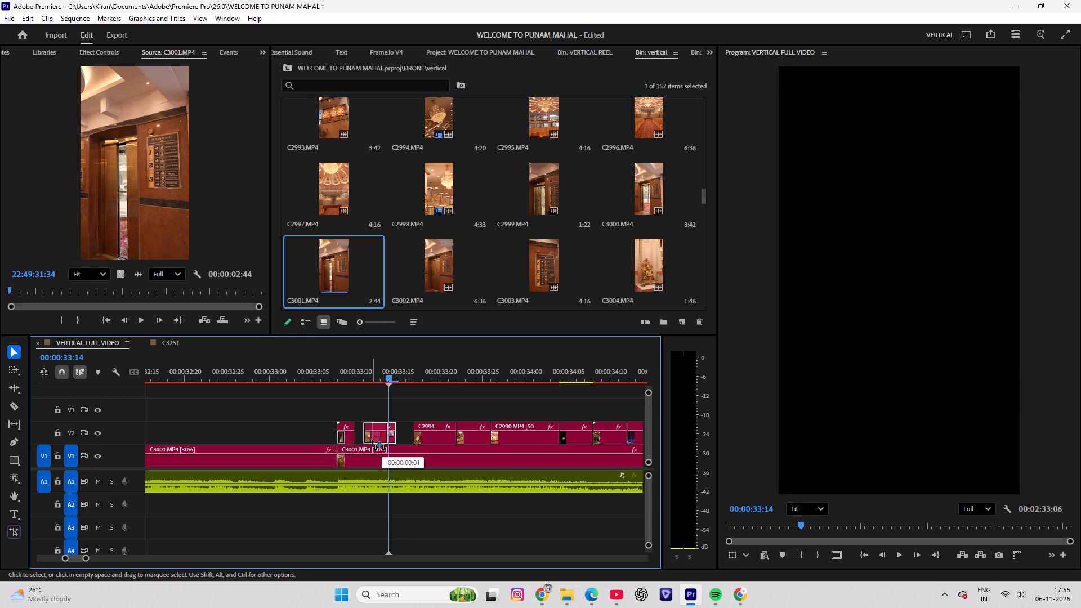
{"action": "left_click_drag", "start_coordinate": [372, 439], "coordinate": [368, 439]}
{"action": "left_click_drag", "start_coordinate": [381, 428], "coordinate": [374, 431]}
Move the C2994.MP4 and C2992.MP4 copies up against the C2998.MP4 copy on V2 and trim each to 2 frames.
{"action": "left_click_drag", "start_coordinate": [426, 434], "coordinate": [388, 436]}
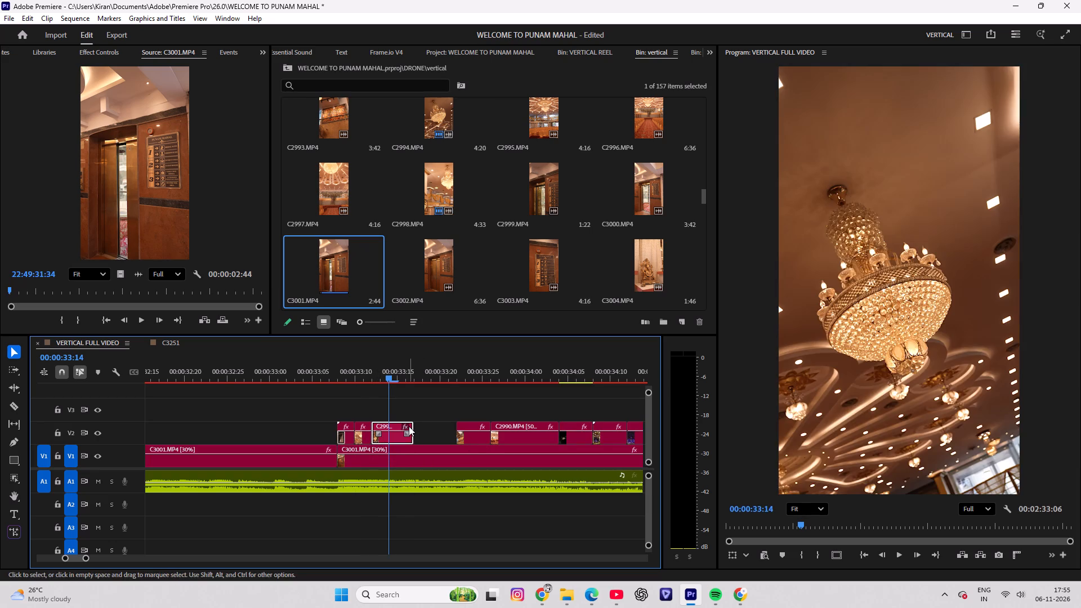
{"action": "left_click_drag", "start_coordinate": [408, 426], "coordinate": [399, 428]}
{"action": "key", "text": "ctrl+z"}
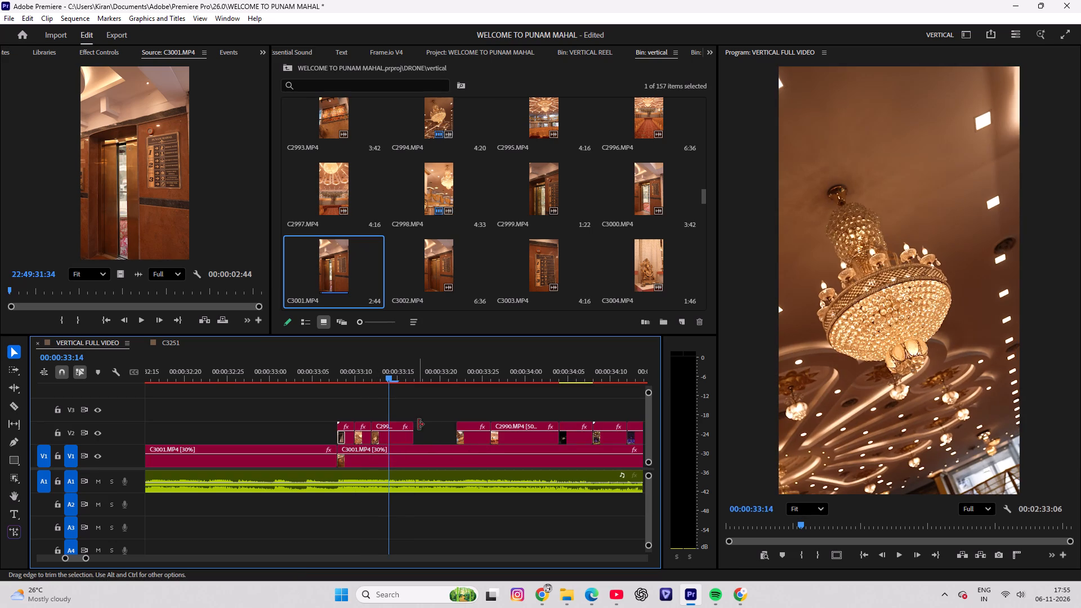
{"action": "left_click_drag", "start_coordinate": [418, 424], "coordinate": [391, 430]}
{"action": "left_click_drag", "start_coordinate": [471, 439], "coordinate": [415, 439]}
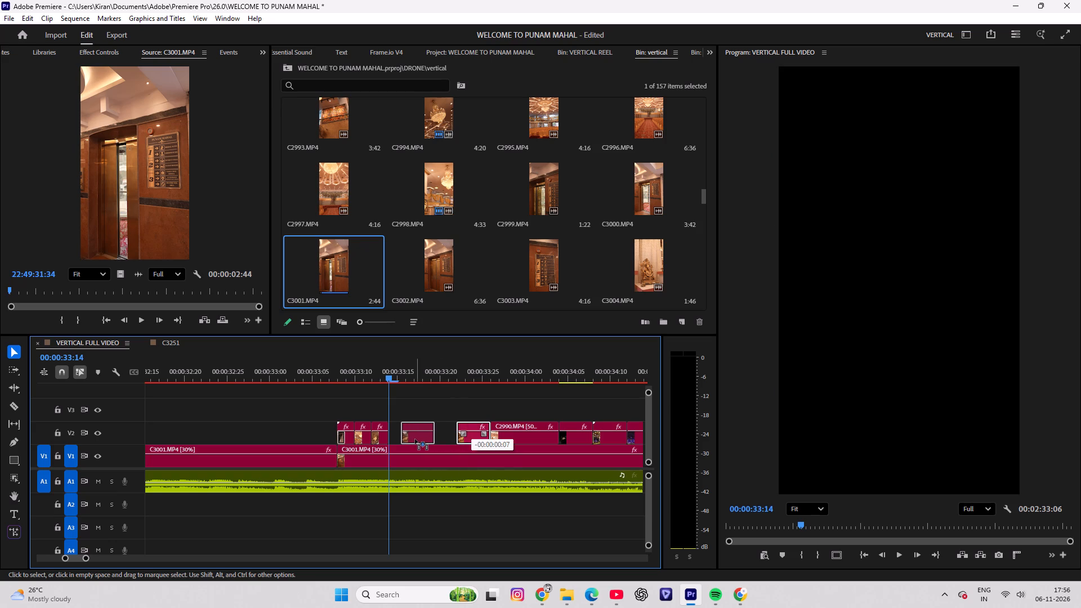
{"action": "left_click_drag", "start_coordinate": [415, 439], "coordinate": [409, 439]}
{"action": "left_click_drag", "start_coordinate": [419, 424], "coordinate": [413, 427]}
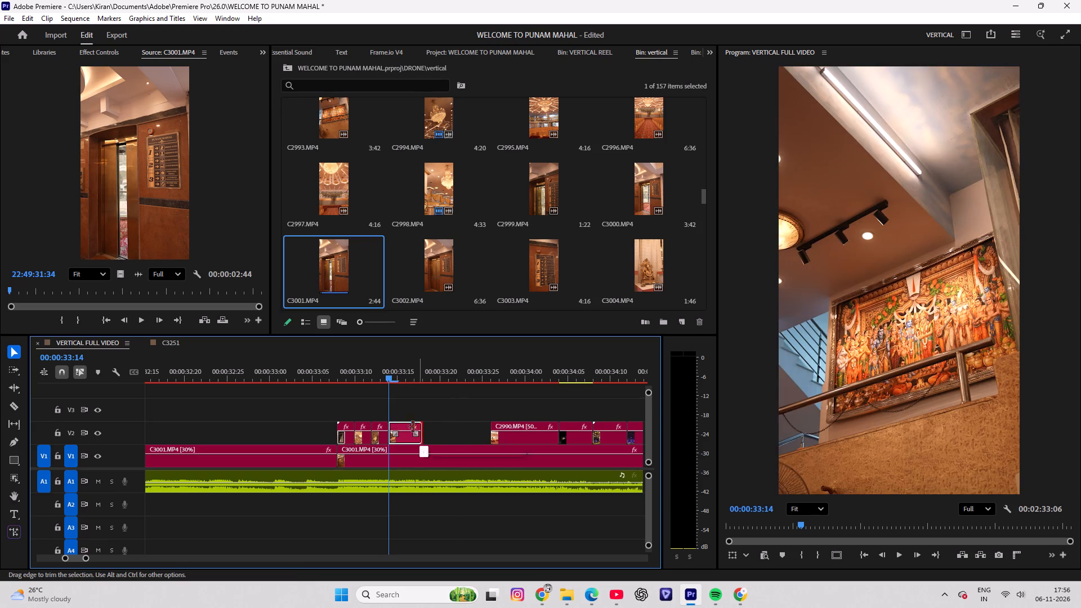
{"action": "left_click_drag", "start_coordinate": [413, 427], "coordinate": [404, 430]}
Move the C2990.MP4 copy on V2 directly behind the C2992.MP4 copy and trim it to 2 frames.
{"action": "left_click_drag", "start_coordinate": [504, 437], "coordinate": [439, 437]}
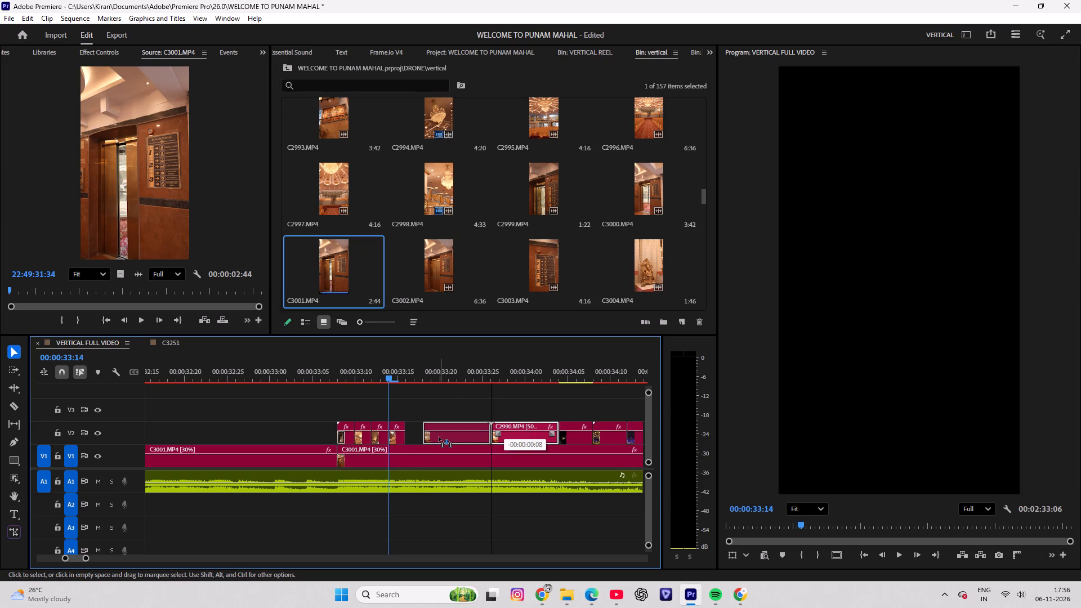
{"action": "left_click_drag", "start_coordinate": [439, 437], "coordinate": [424, 437]}
{"action": "left_click_drag", "start_coordinate": [472, 427], "coordinate": [426, 432]}
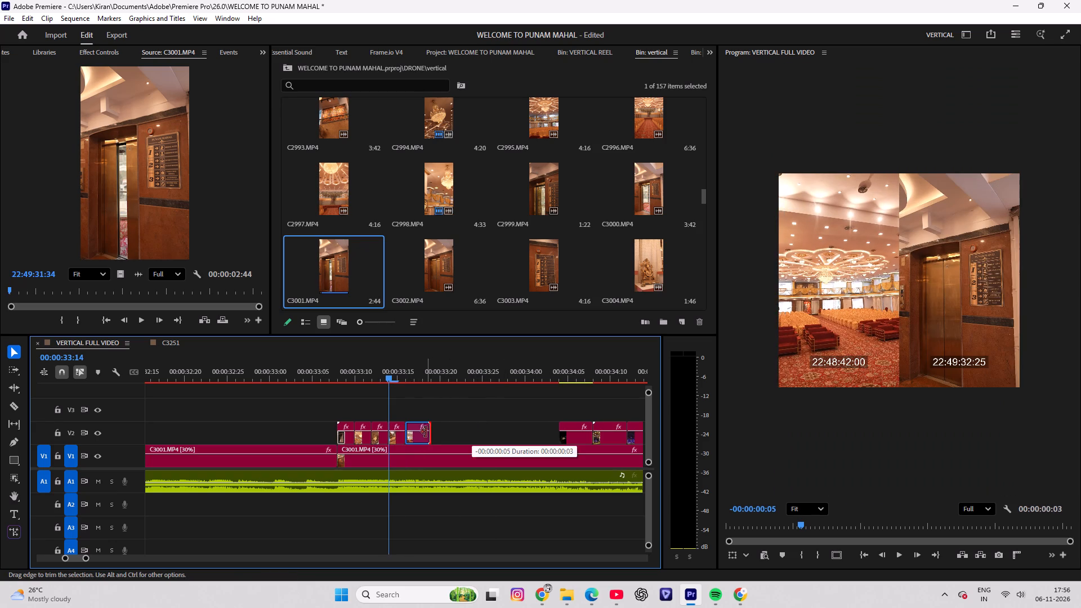
{"action": "left_click_drag", "start_coordinate": [426, 432], "coordinate": [423, 433]}
Take the drone clip copy out of the V2 row and park it on V4 at about 00:00:34:20.
{"action": "scroll", "coordinate": [515, 446], "scroll_direction": "down", "scroll_amount": 6}
{"action": "left_click_drag", "start_coordinate": [470, 438], "coordinate": [343, 437]}
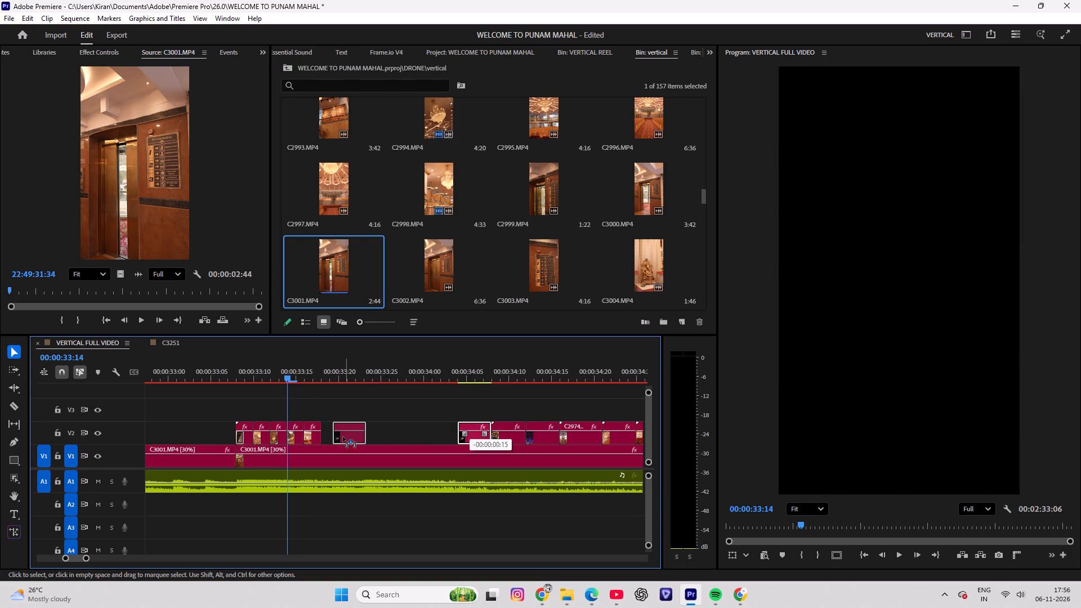
{"action": "left_click_drag", "start_coordinate": [343, 437], "coordinate": [338, 437]}
{"action": "left_click_drag", "start_coordinate": [318, 366], "coordinate": [344, 370]}
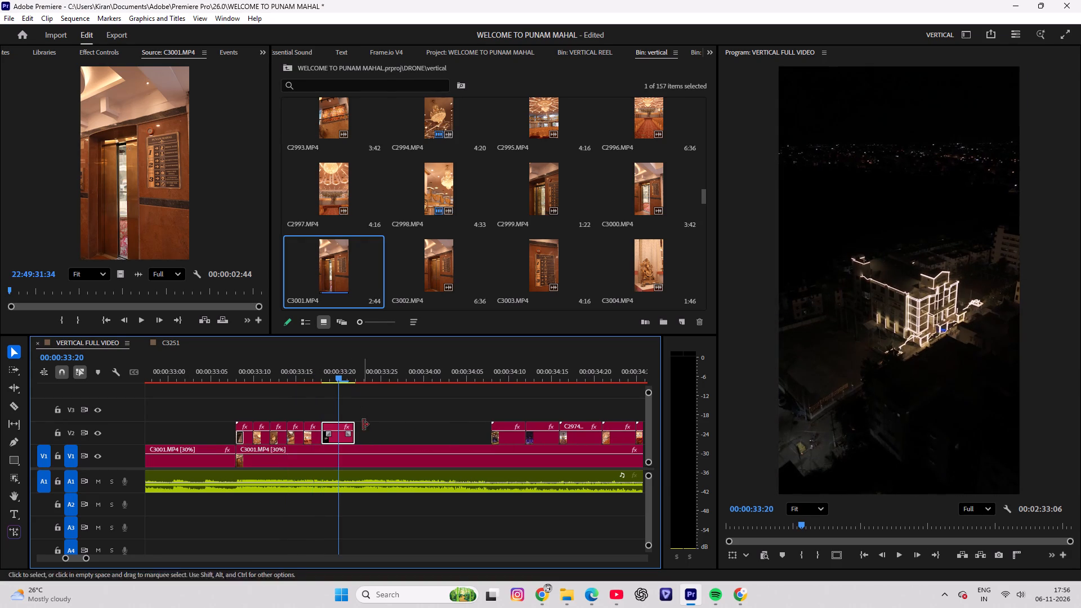
{"action": "left_click_drag", "start_coordinate": [342, 437], "coordinate": [614, 398]}
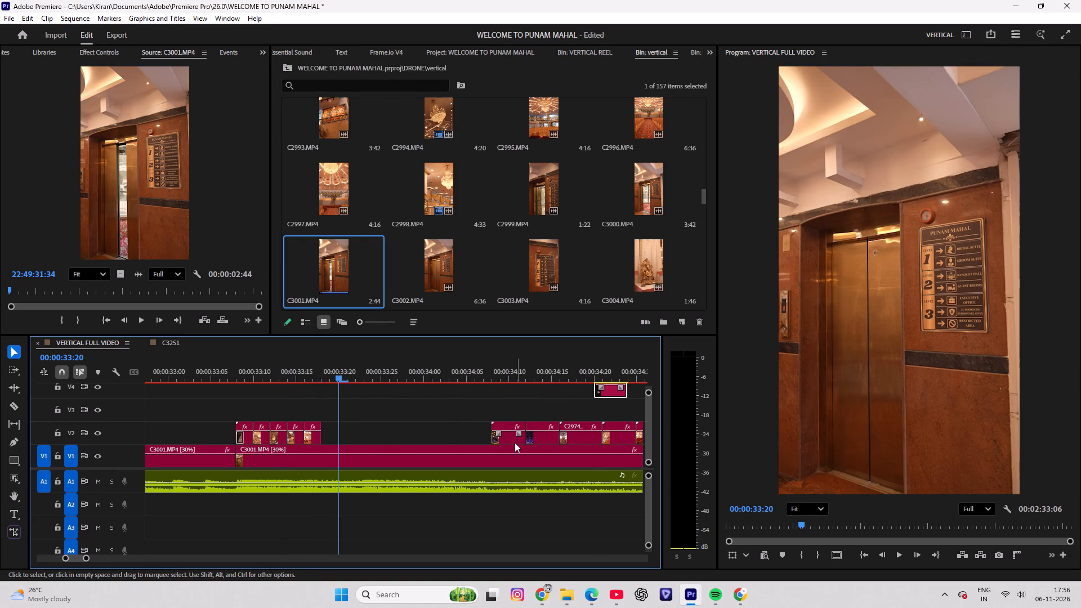
Move the lit venue sign and purple fountain copies directly behind the C2990.MP4 copy on V2 and trim each to 2 frames.
{"action": "left_click_drag", "start_coordinate": [508, 441], "coordinate": [341, 439]}
{"action": "left_click_drag", "start_coordinate": [352, 422], "coordinate": [341, 424]}
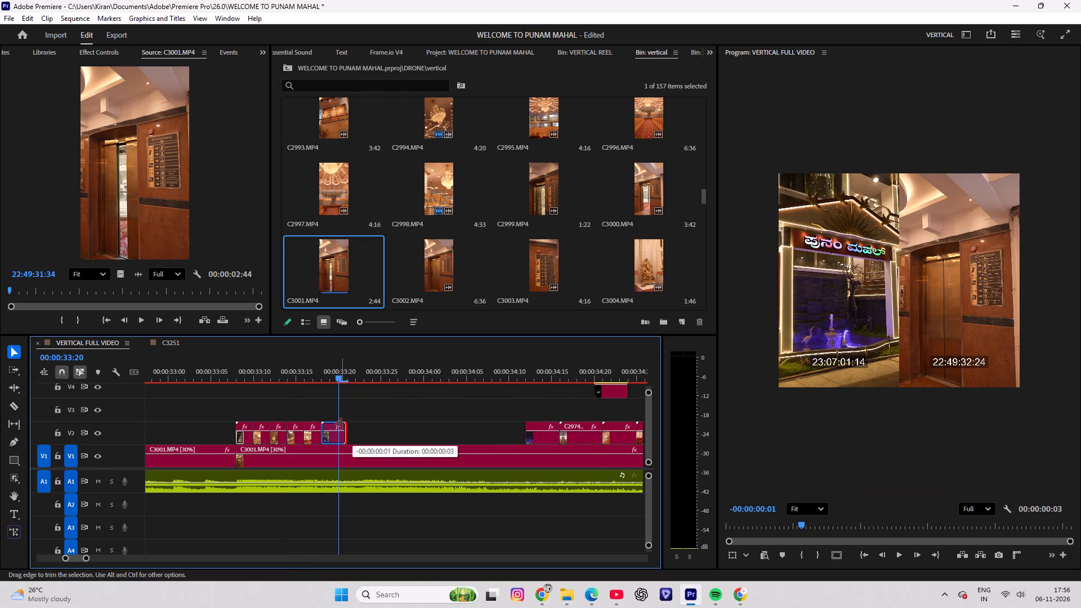
{"action": "left_click_drag", "start_coordinate": [341, 424], "coordinate": [334, 427]}
{"action": "left_click_drag", "start_coordinate": [547, 438], "coordinate": [360, 432]}
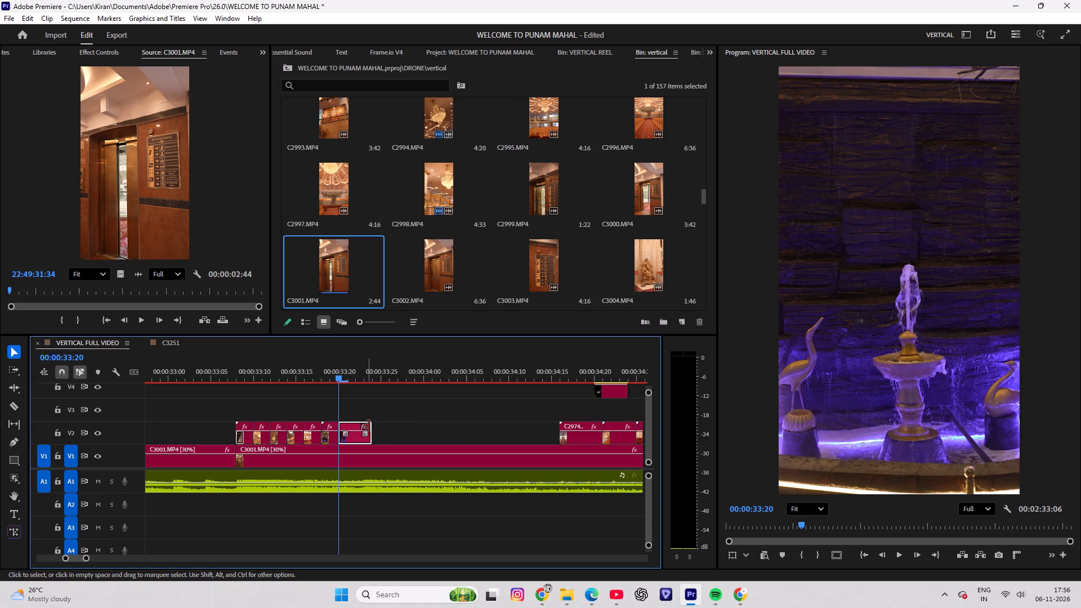
{"action": "left_click_drag", "start_coordinate": [369, 423], "coordinate": [354, 432]}
Butt the C2974 hall copy and the following orange-chair hall copy against the fountain copy on V2 and trim each to 2 frames.
{"action": "left_click_drag", "start_coordinate": [562, 437], "coordinate": [538, 440]}
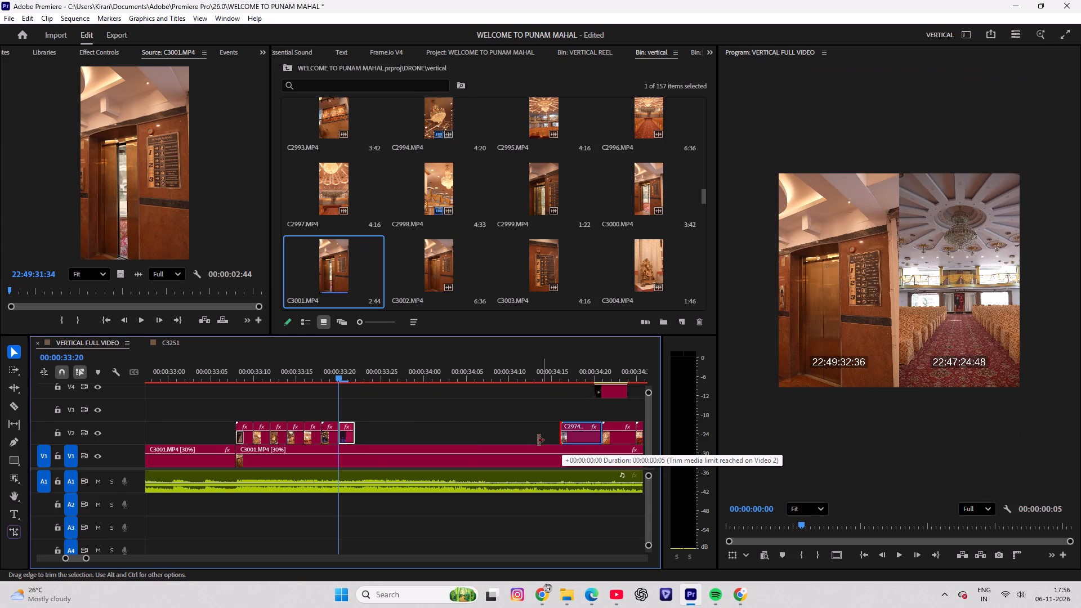
{"action": "left_click_drag", "start_coordinate": [538, 440], "coordinate": [441, 440]}
{"action": "left_click_drag", "start_coordinate": [577, 440], "coordinate": [378, 432]}
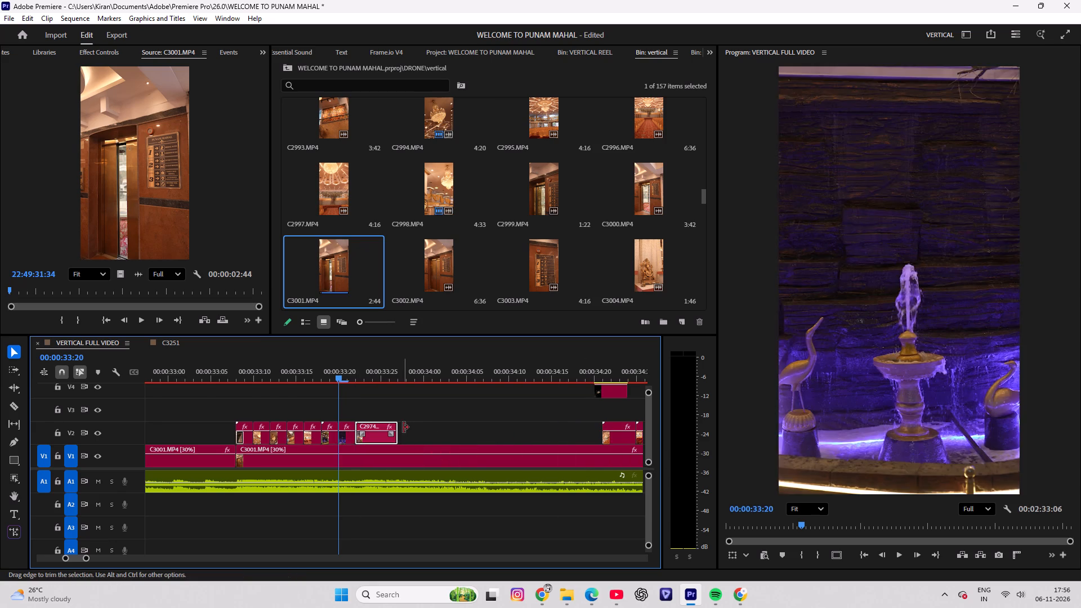
{"action": "left_click_drag", "start_coordinate": [403, 426], "coordinate": [378, 429]}
{"action": "scroll", "coordinate": [567, 430], "scroll_direction": "down", "scroll_amount": 6}
{"action": "left_click_drag", "start_coordinate": [516, 436], "coordinate": [497, 439]}
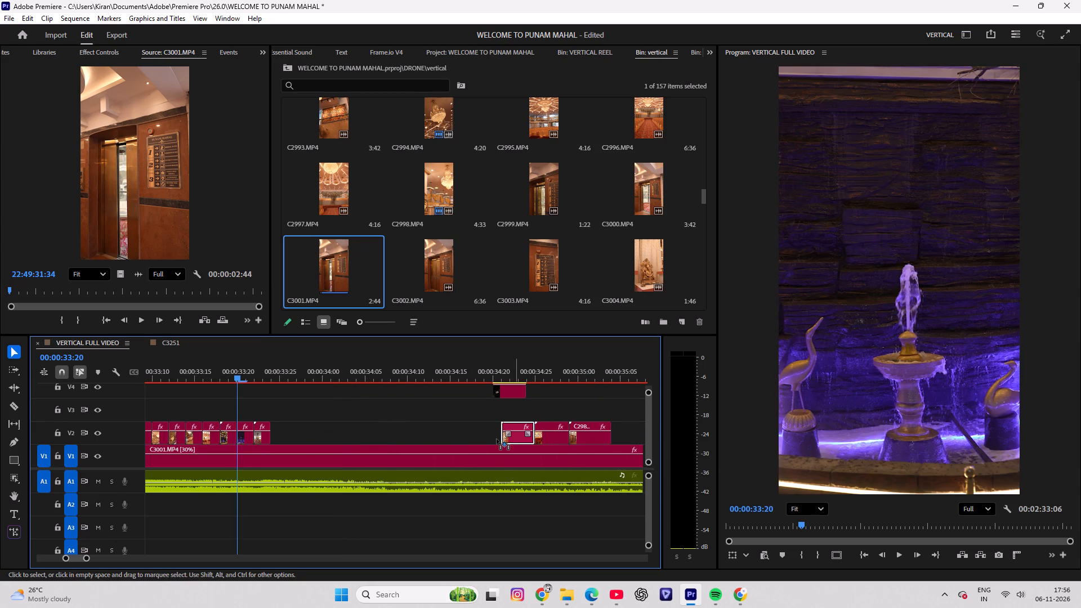
{"action": "left_click_drag", "start_coordinate": [497, 439], "coordinate": [291, 441]}
{"action": "left_click_drag", "start_coordinate": [305, 427], "coordinate": [288, 431]}
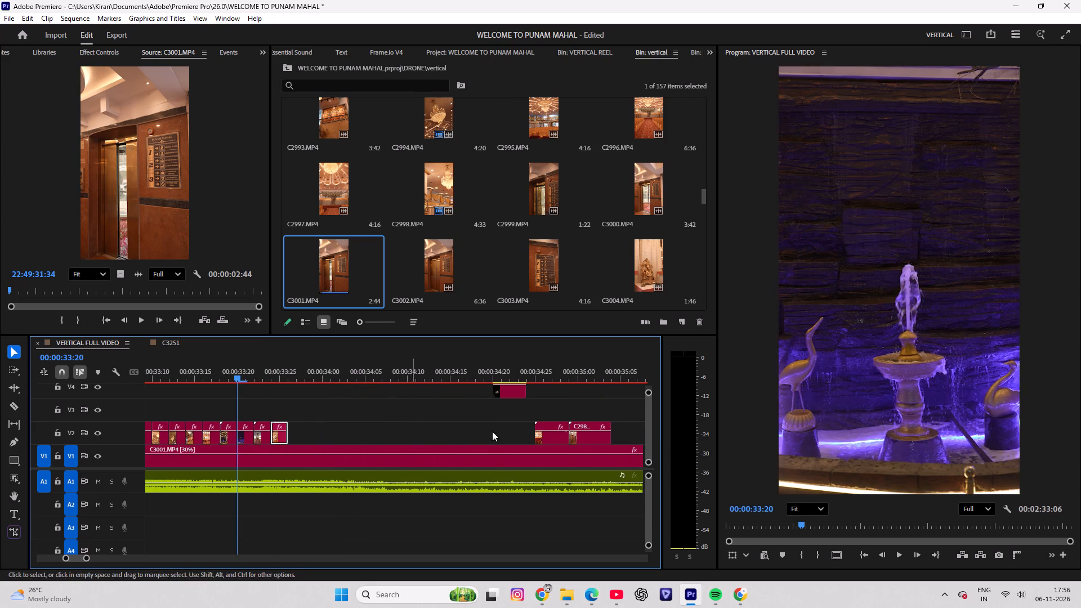
Move the red-sofa hall copy on V2 directly behind the trimmed row and trim it to 2 frames.
{"action": "left_click_drag", "start_coordinate": [558, 433], "coordinate": [382, 431]}
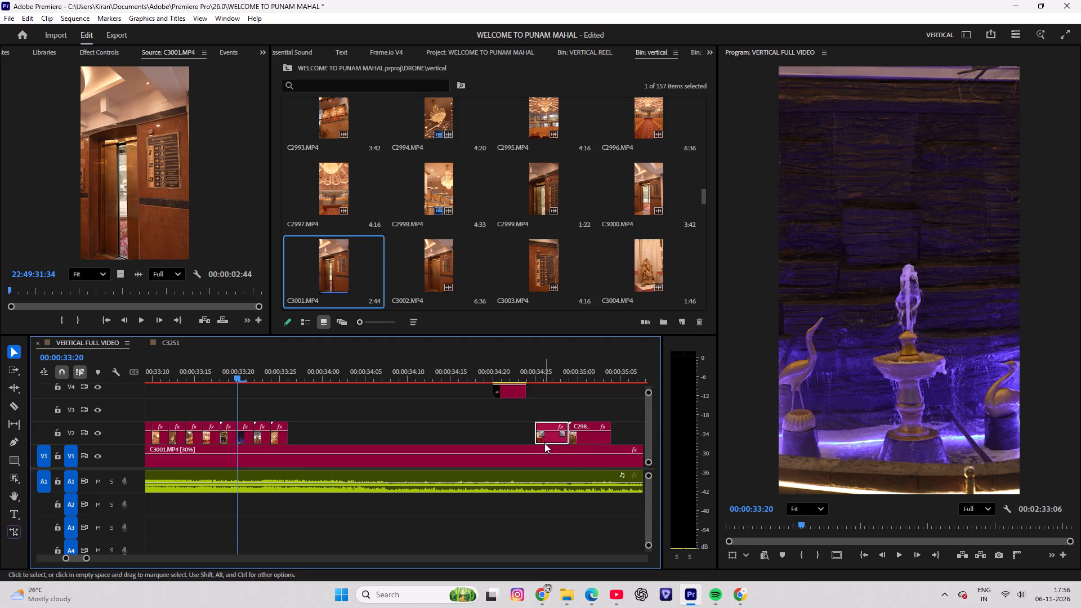
{"action": "left_click_drag", "start_coordinate": [556, 430], "coordinate": [556, 417]}
{"action": "left_click_drag", "start_coordinate": [548, 436], "coordinate": [333, 431]}
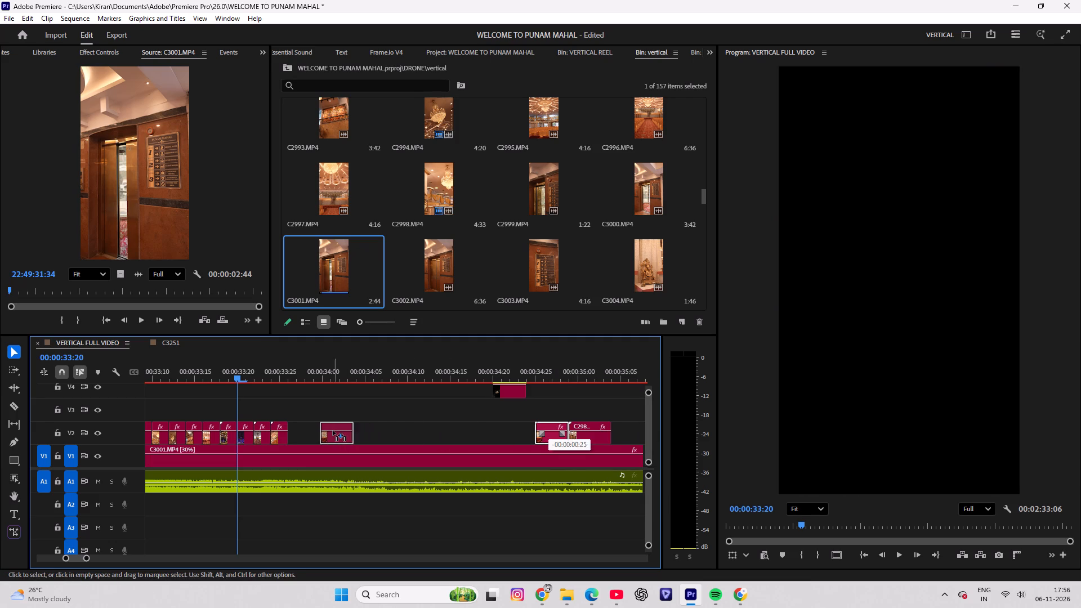
{"action": "left_click_drag", "start_coordinate": [333, 431], "coordinate": [306, 433]}
{"action": "left_click_drag", "start_coordinate": [323, 426], "coordinate": [309, 432]}
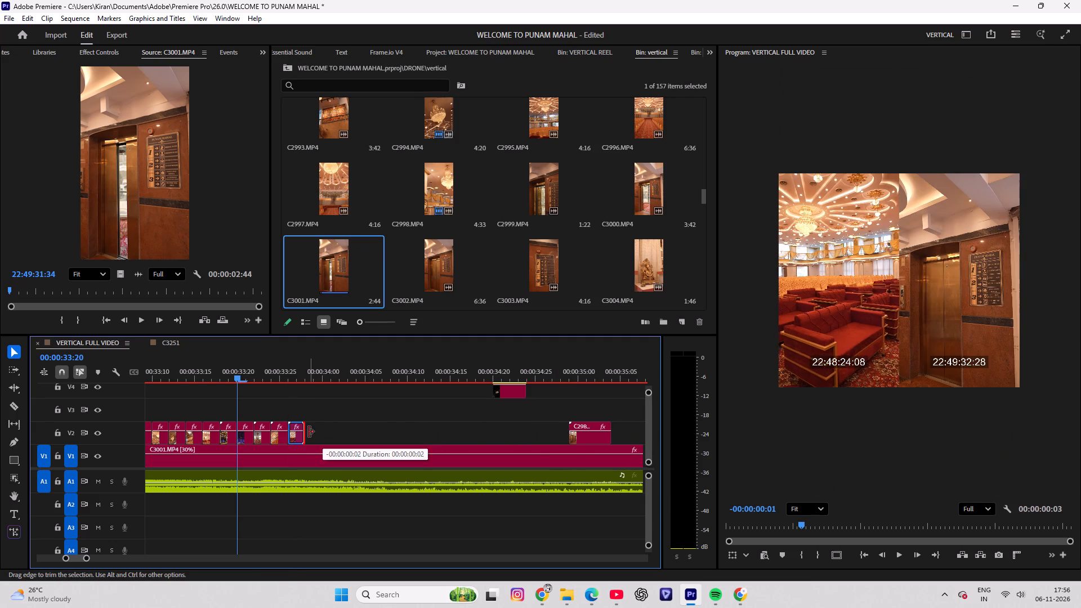
{"action": "left_click_drag", "start_coordinate": [309, 432], "coordinate": [308, 433]}
Move the remaining C298… copy on V2 against the red-sofa hall copy and trim it to 3 frames.
{"action": "left_click_drag", "start_coordinate": [582, 433], "coordinate": [332, 436]}
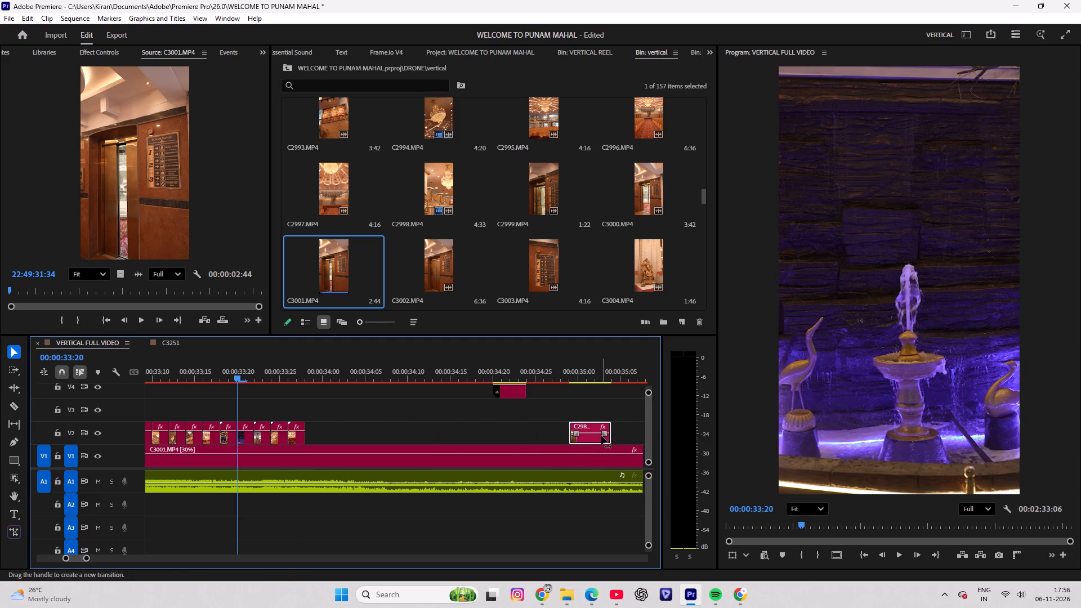
{"action": "left_click_drag", "start_coordinate": [591, 433], "coordinate": [592, 423]}
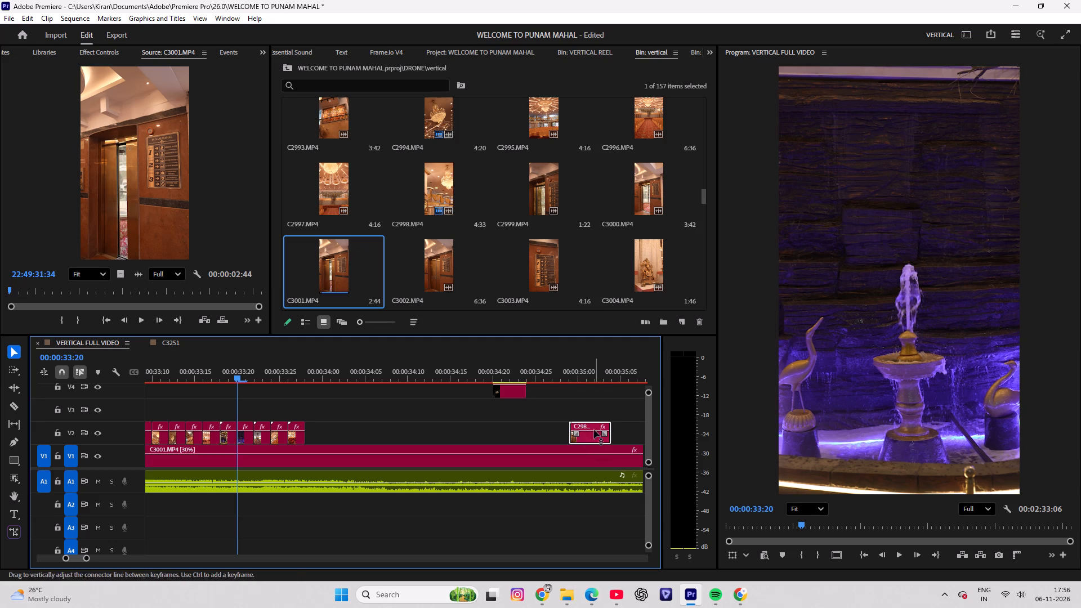
{"action": "left_click_drag", "start_coordinate": [585, 439], "coordinate": [324, 436]}
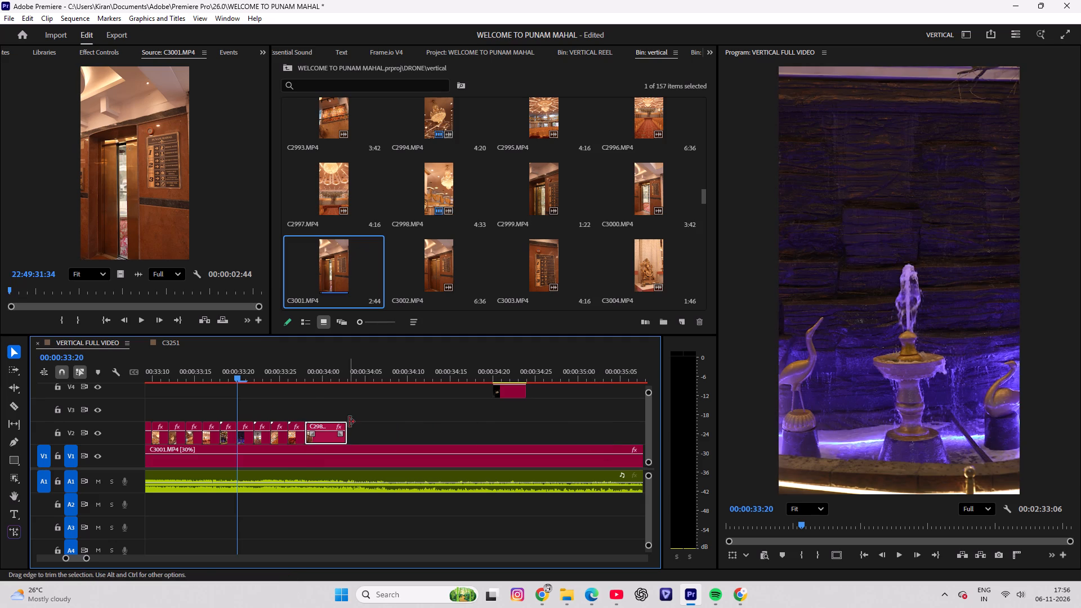
{"action": "left_click_drag", "start_coordinate": [349, 421], "coordinate": [330, 429]}
{"action": "left_click_drag", "start_coordinate": [350, 424], "coordinate": [332, 428]}
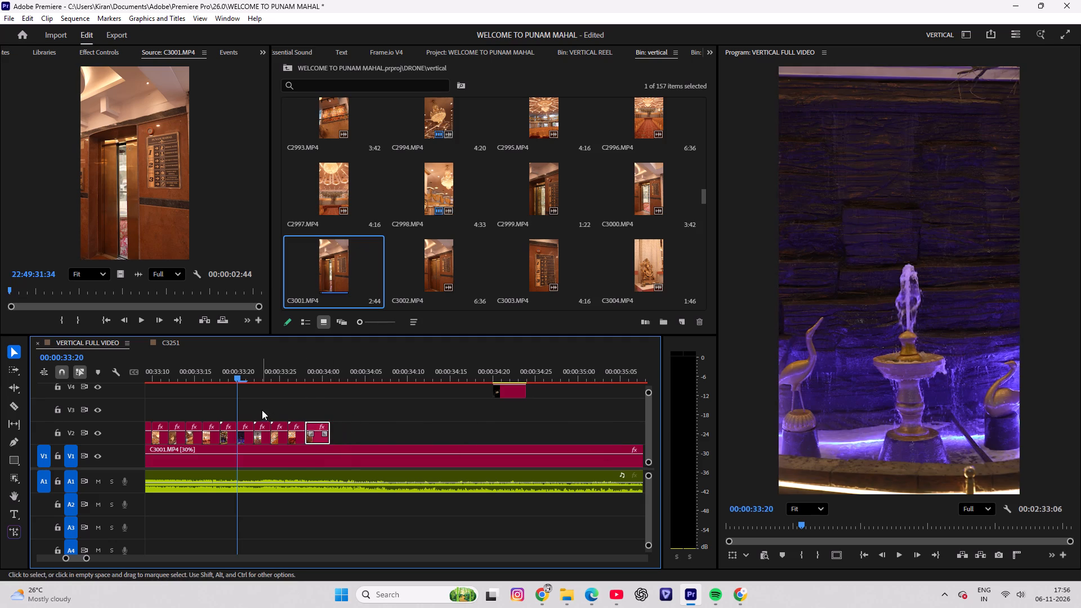
Duplicate the seven trimmed flashback clips from the second one through C2974 and place them on V2 right behind the row, from 00:00:34:01.
{"action": "left_click_drag", "start_coordinate": [256, 406], "coordinate": [274, 423], "text": "ctrl"}
{"action": "scroll", "coordinate": [203, 417], "scroll_direction": "up", "scroll_amount": 4}
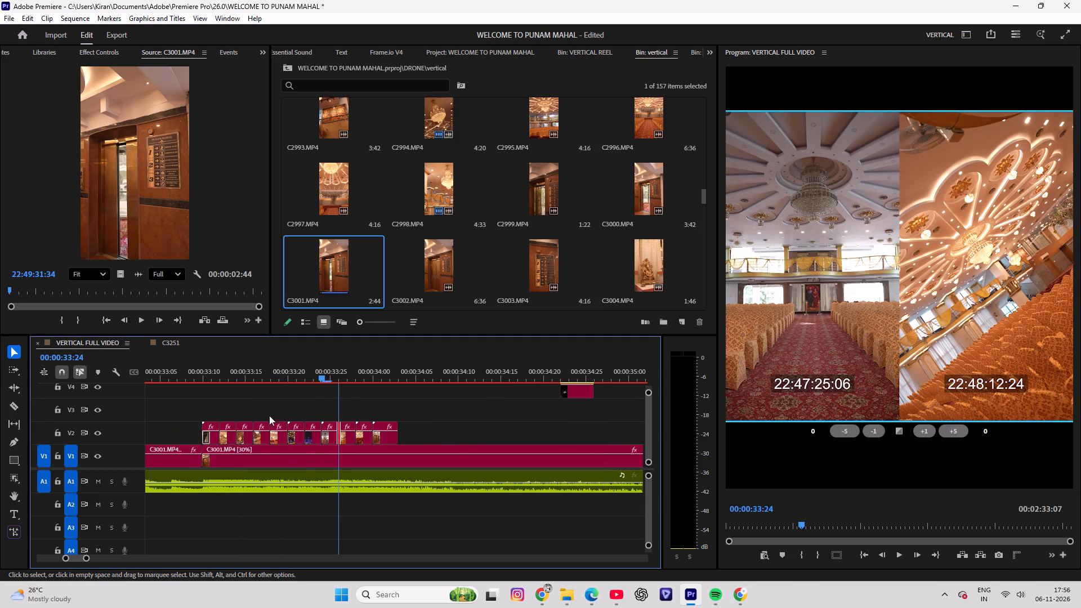
{"action": "left_click_drag", "start_coordinate": [217, 410], "coordinate": [314, 431], "text": "ctrl"}
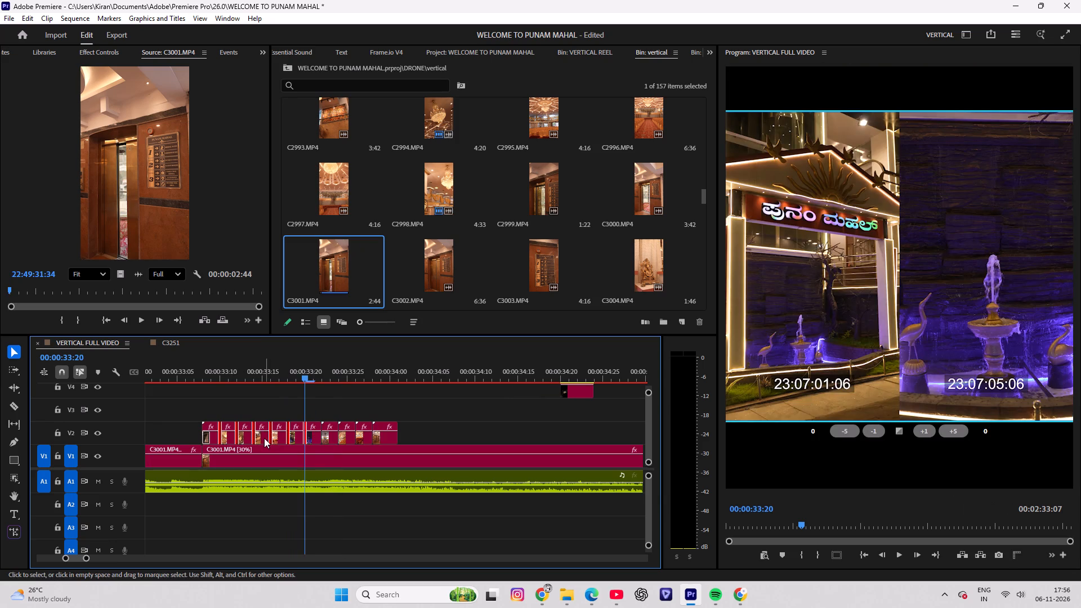
{"action": "left_click_drag", "start_coordinate": [263, 437], "coordinate": [268, 424]}
{"action": "left_click", "coordinate": [279, 419]}
{"action": "left_click_drag", "start_coordinate": [231, 412], "coordinate": [328, 434]}
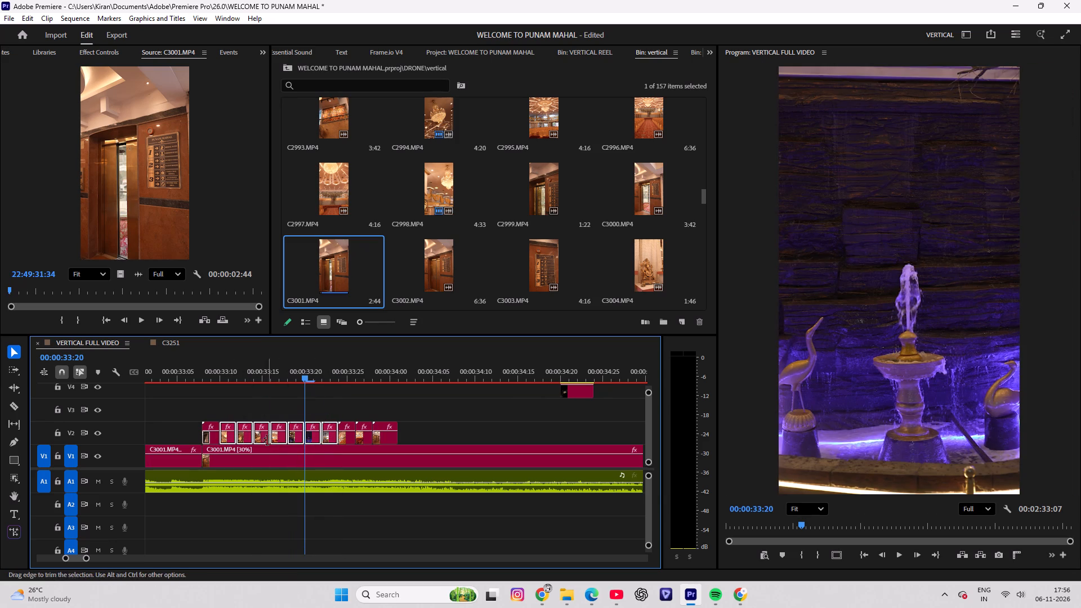
{"action": "left_click_drag", "start_coordinate": [260, 437], "coordinate": [432, 415], "text": "alt"}
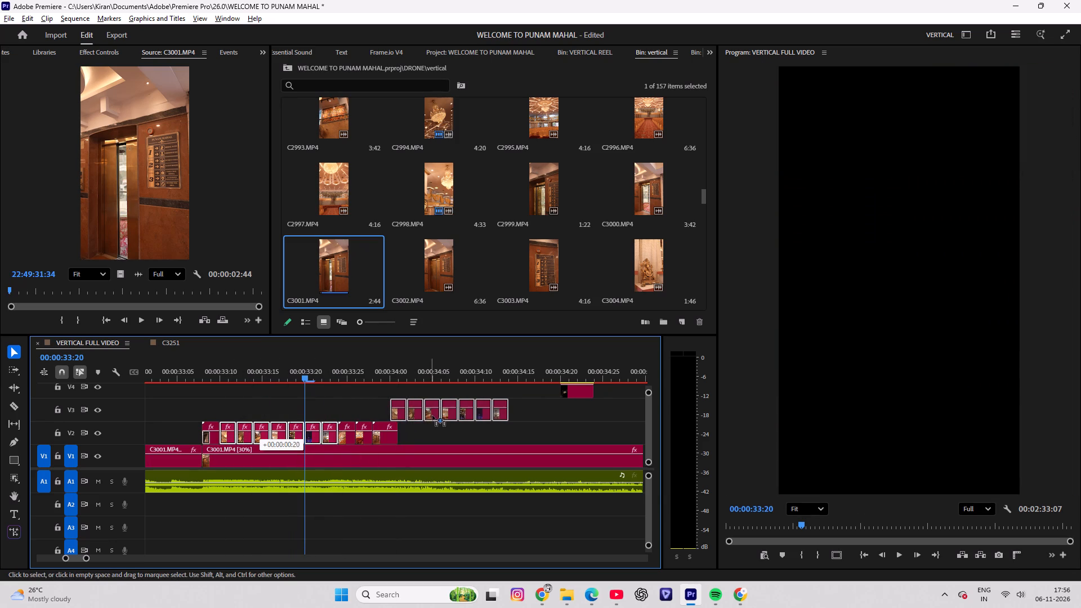
{"action": "left_click_drag", "start_coordinate": [432, 415], "coordinate": [435, 415], "text": "alt"}
{"action": "left_click_drag", "start_coordinate": [385, 397], "coordinate": [503, 404]}
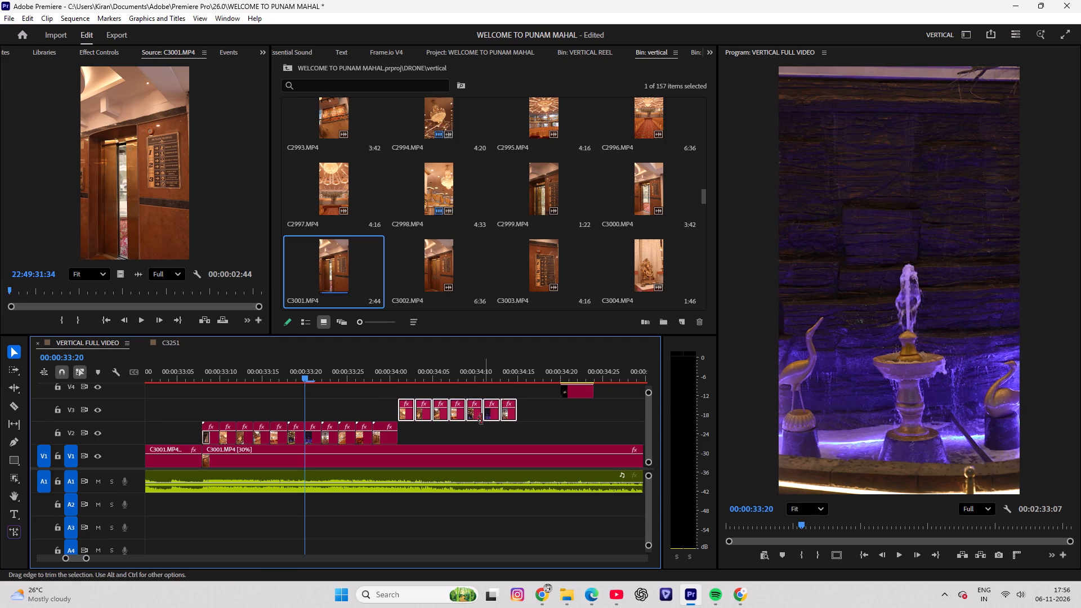
{"action": "left_click_drag", "start_coordinate": [472, 415], "coordinate": [472, 427]}
{"action": "left_click", "coordinate": [489, 404]}
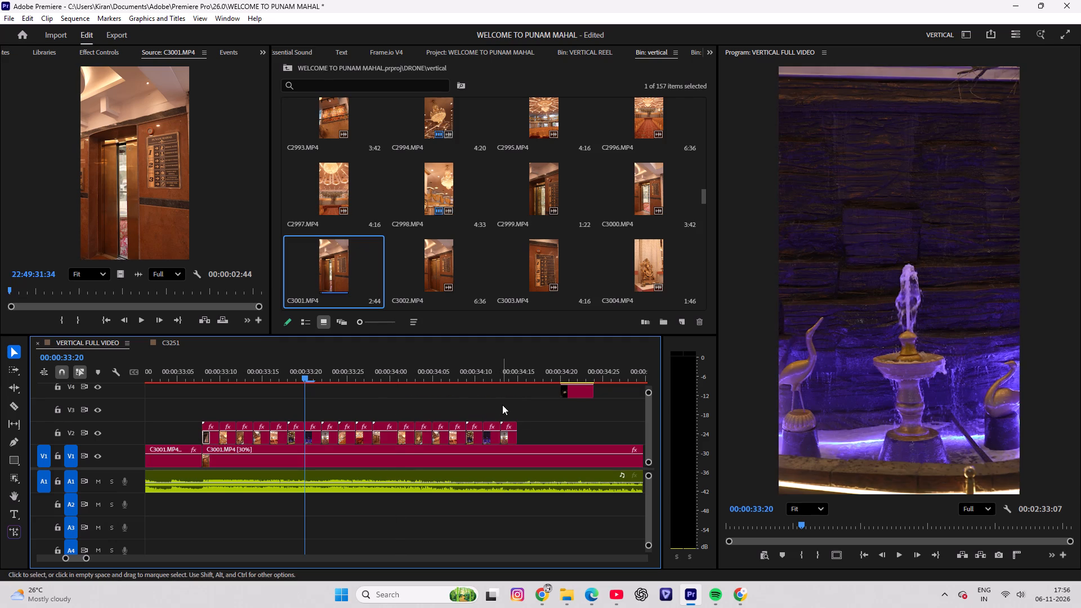
Play through the duplicated flashback clips and delete the last one, the C2974 hall clip at 00:00:34:13.
{"action": "left_click", "coordinate": [406, 369]}
{"action": "key", "text": "space"}
{"action": "key", "text": "space"}
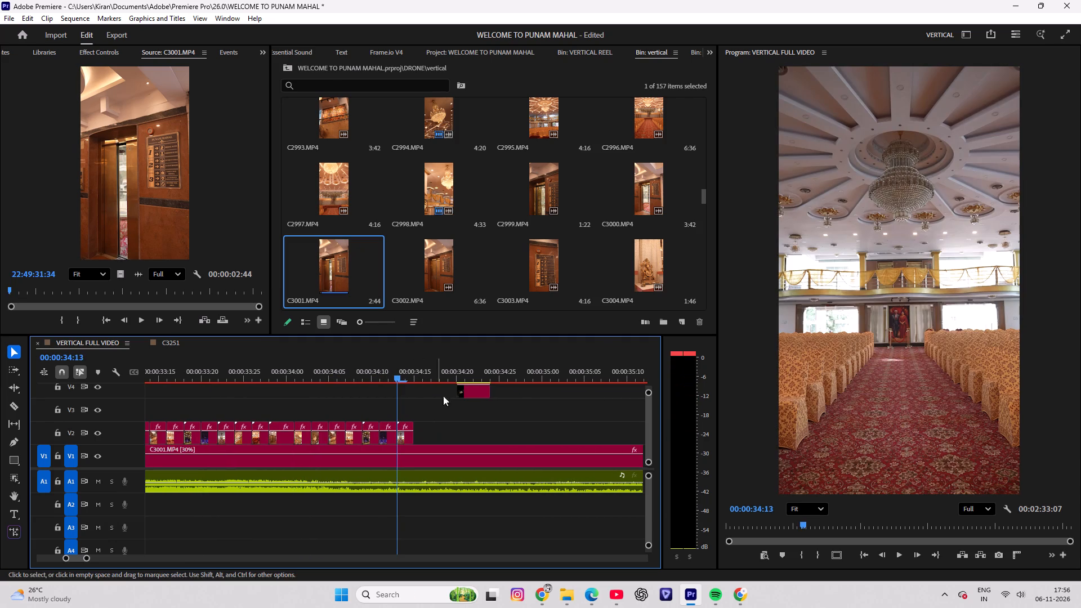
{"action": "left_click", "coordinate": [404, 437]}
{"action": "key", "text": "Delete"}
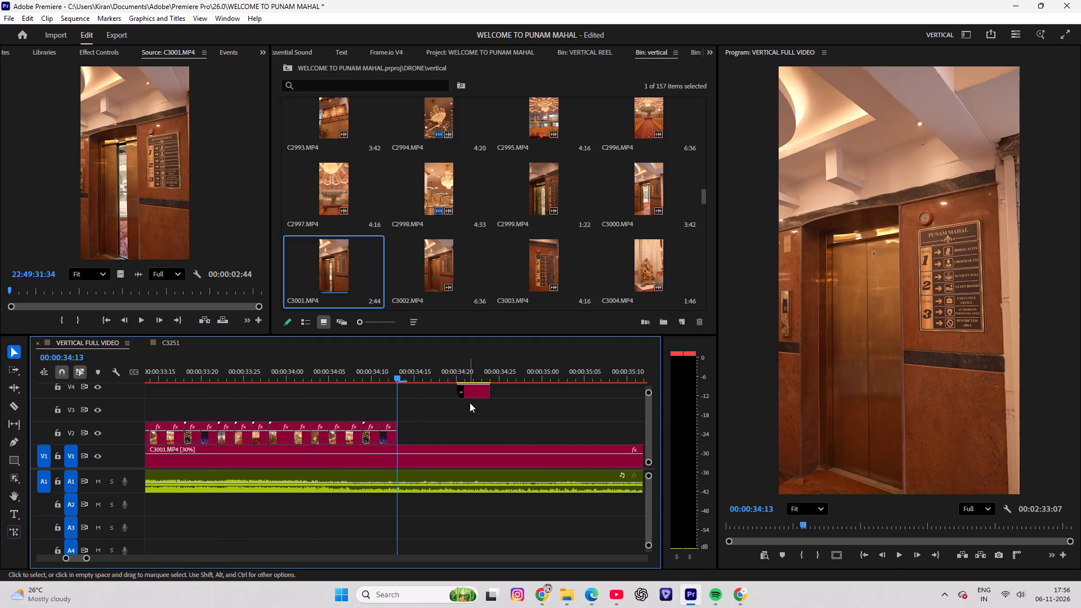
Place the drone clip on V2 at 00:00:34:13 and extend its end to match the end of C3001.MP4 on V1.
{"action": "left_click_drag", "start_coordinate": [470, 395], "coordinate": [412, 422]}
{"action": "key", "text": "space"}
{"action": "key", "text": "space"}
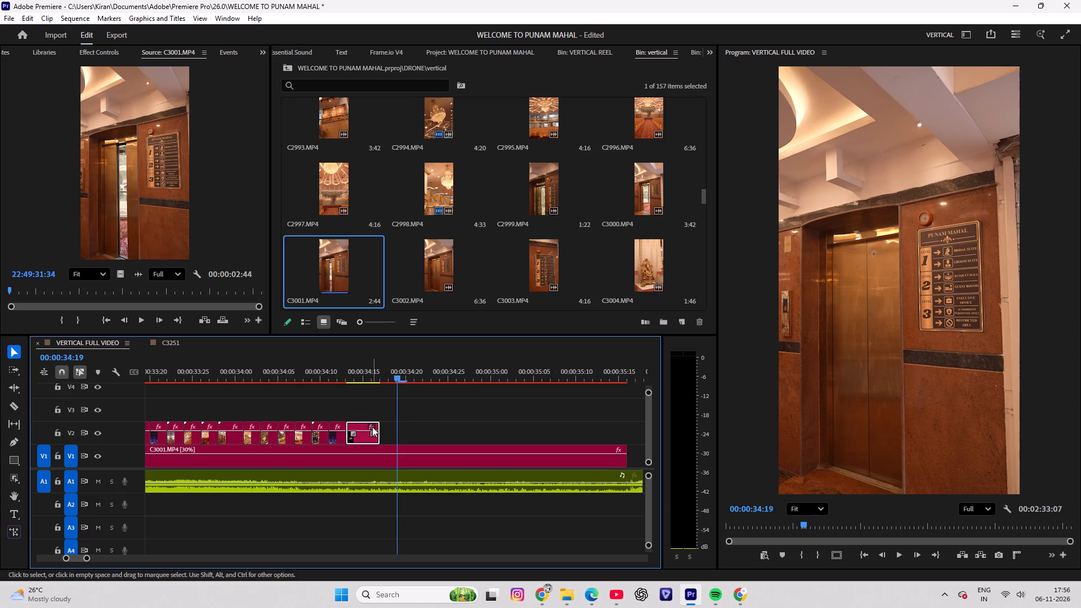
{"action": "left_click_drag", "start_coordinate": [382, 424], "coordinate": [622, 430]}
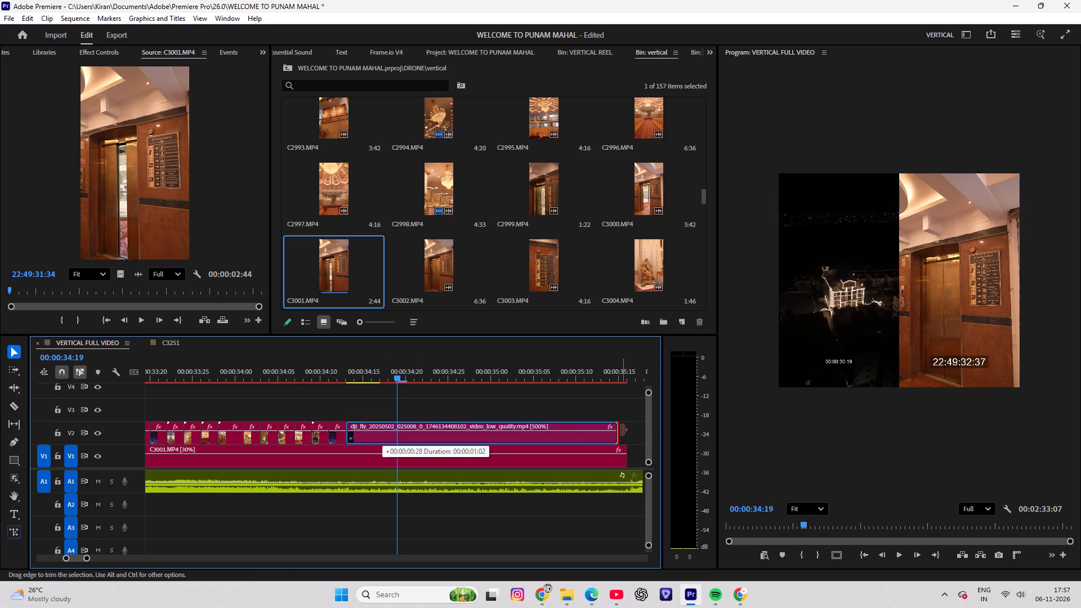
{"action": "left_click_drag", "start_coordinate": [622, 430], "coordinate": [628, 429]}
{"action": "key", "text": "space"}
{"action": "key", "text": "space"}
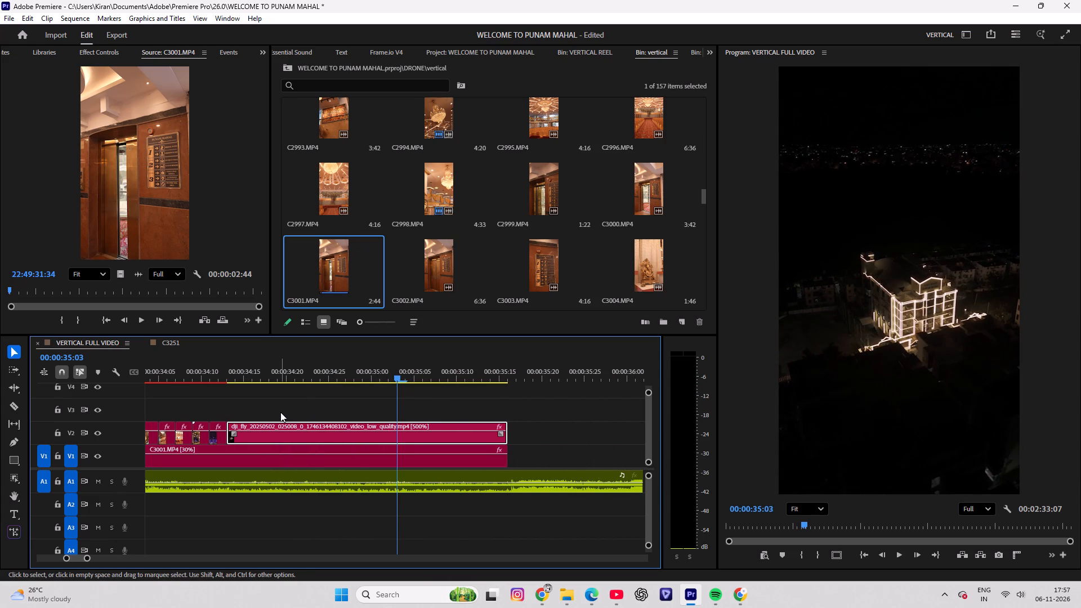
Cut the drone clip at 00:00:34:20 and set its second part to 30% speed with optical flow interpolation.
{"action": "left_click_drag", "start_coordinate": [276, 379], "coordinate": [285, 382]}
{"action": "key", "text": "c"}
{"action": "left_click", "coordinate": [287, 433]}
{"action": "key", "text": "v"}
{"action": "left_click", "coordinate": [336, 433]}
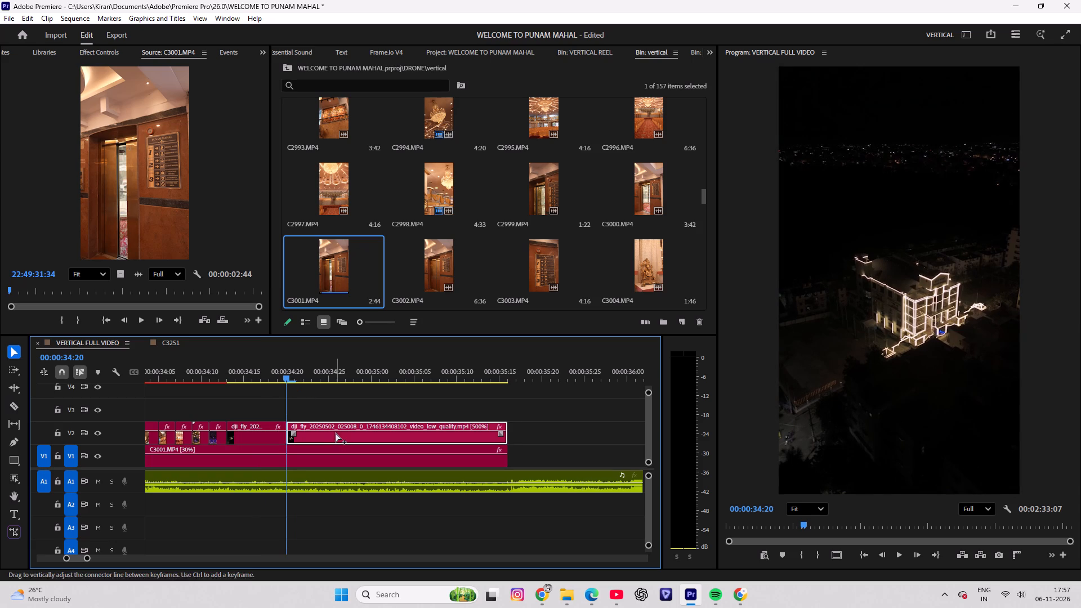
{"action": "key", "text": "ctrl+r"}
{"action": "type", "text": "30"}
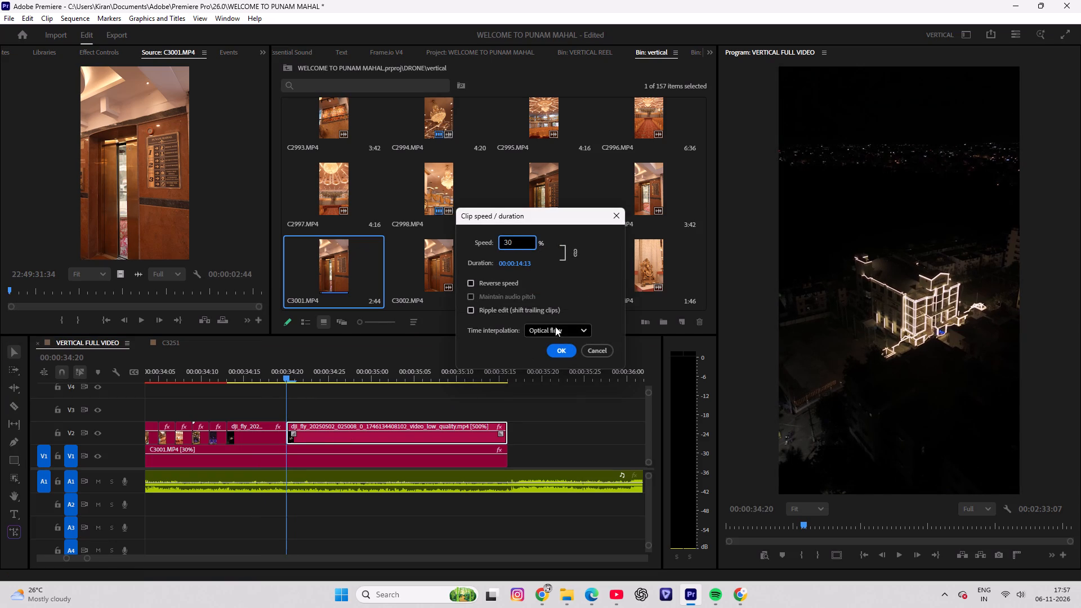
{"action": "left_click", "coordinate": [555, 327]}
{"action": "left_click", "coordinate": [562, 372]}
{"action": "left_click", "coordinate": [565, 349]}
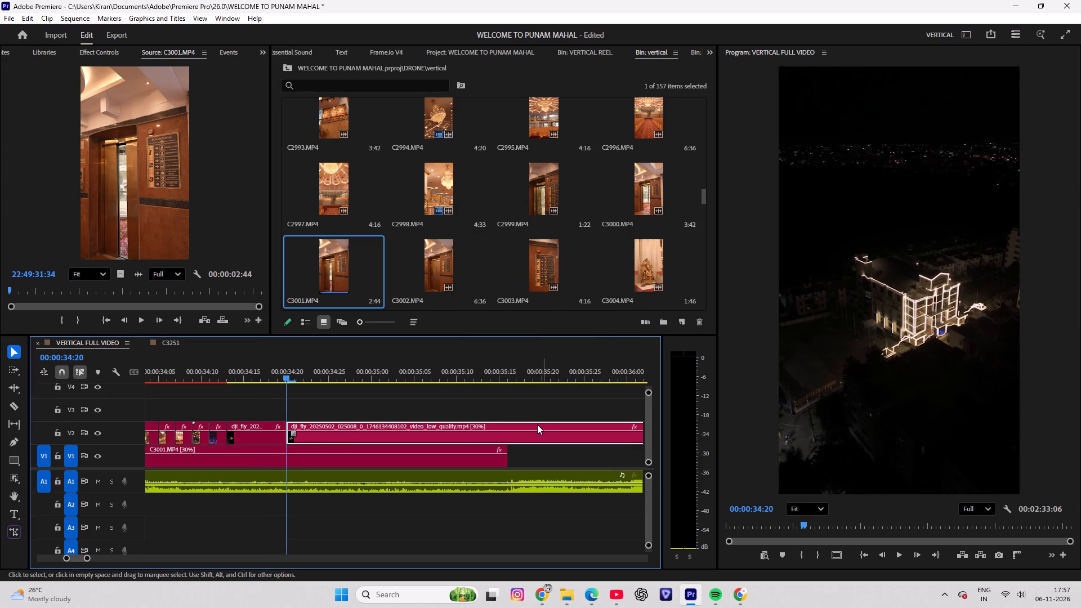
Cut the slowed drone clip where C3001.MP4 ends on V1 and delete the excess part.
{"action": "key", "text": "c"}
{"action": "left_click", "coordinate": [504, 433]}
{"action": "key", "text": "v"}
{"action": "left_click", "coordinate": [552, 436]}
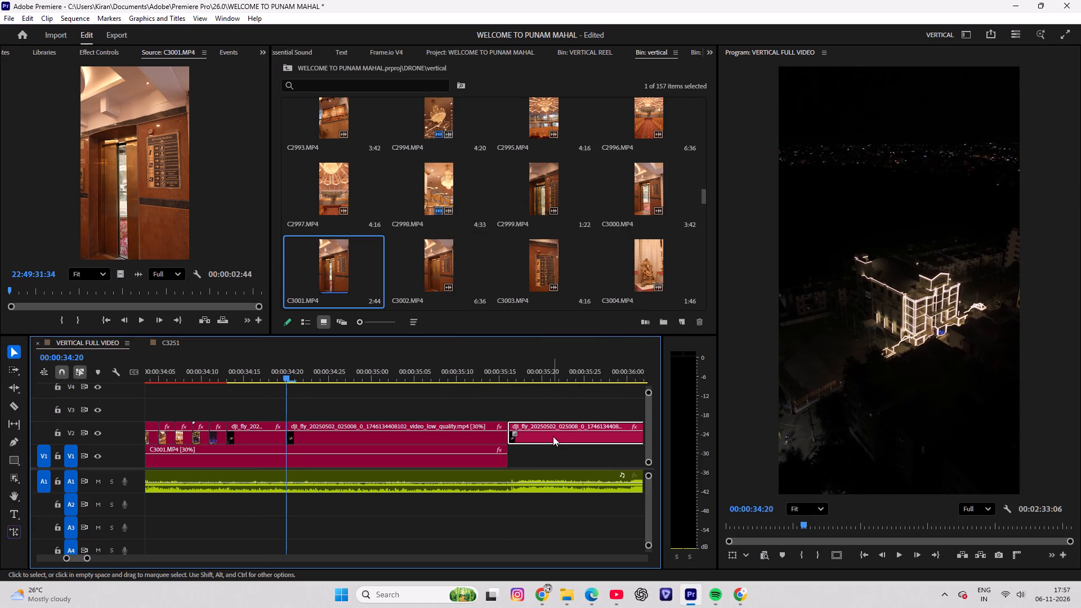
{"action": "key", "text": "Delete"}
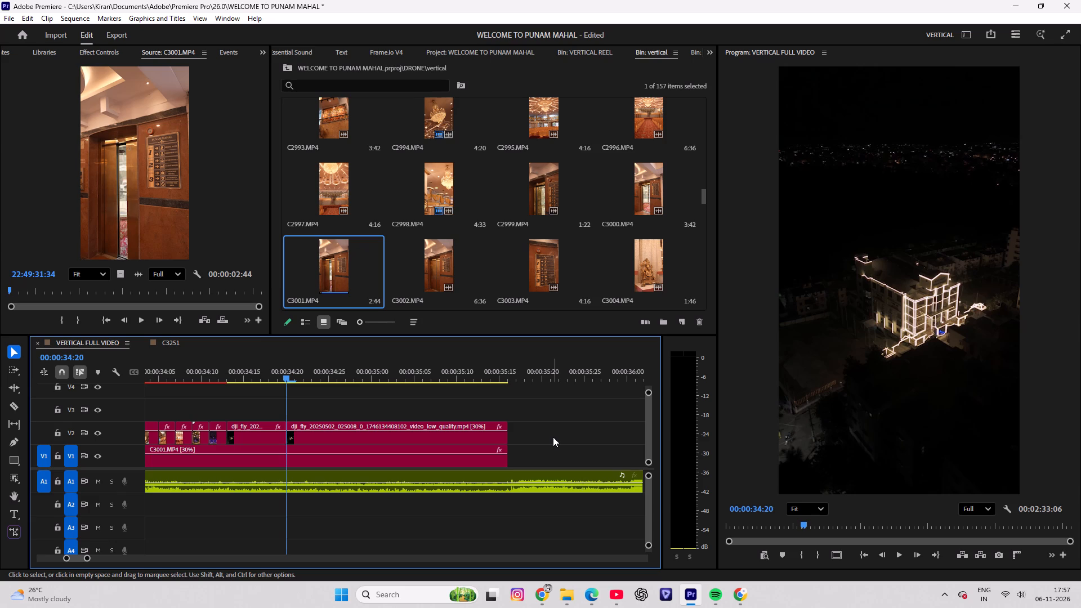
Save the project.
{"action": "key", "text": "ctrl+s"}
{"action": "key", "text": "ctrl+s"}
{"action": "key", "text": "ctrl+s"}
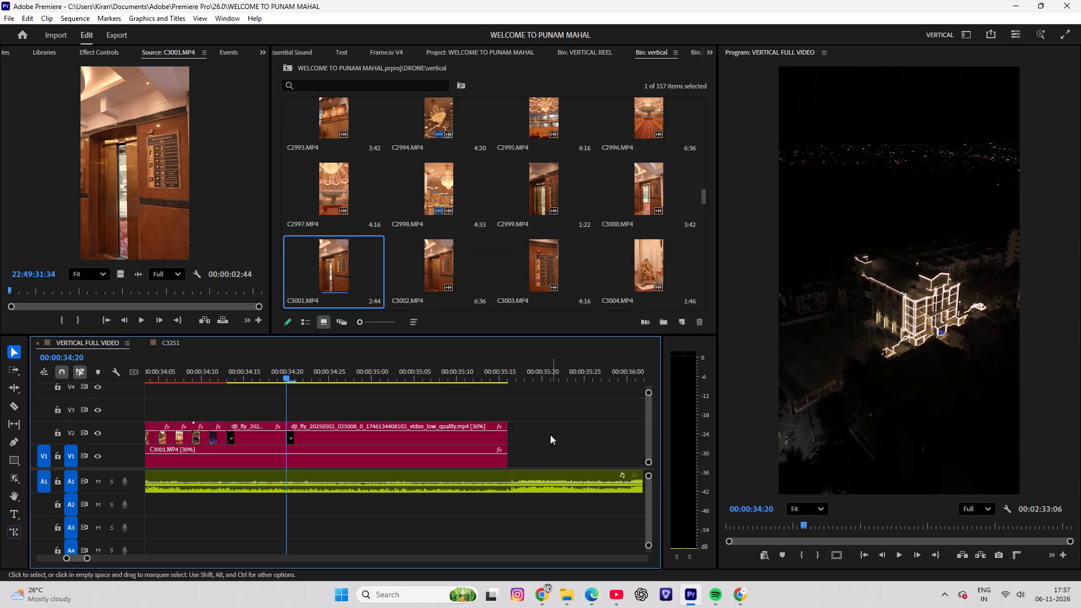
Play back the flashback row and the slowed drone ending to review their timing against the music.
{"action": "scroll", "coordinate": [357, 484], "scroll_direction": "down", "scroll_amount": 13, "text": "alt"}
{"action": "left_click_drag", "start_coordinate": [284, 378], "coordinate": [247, 394]}
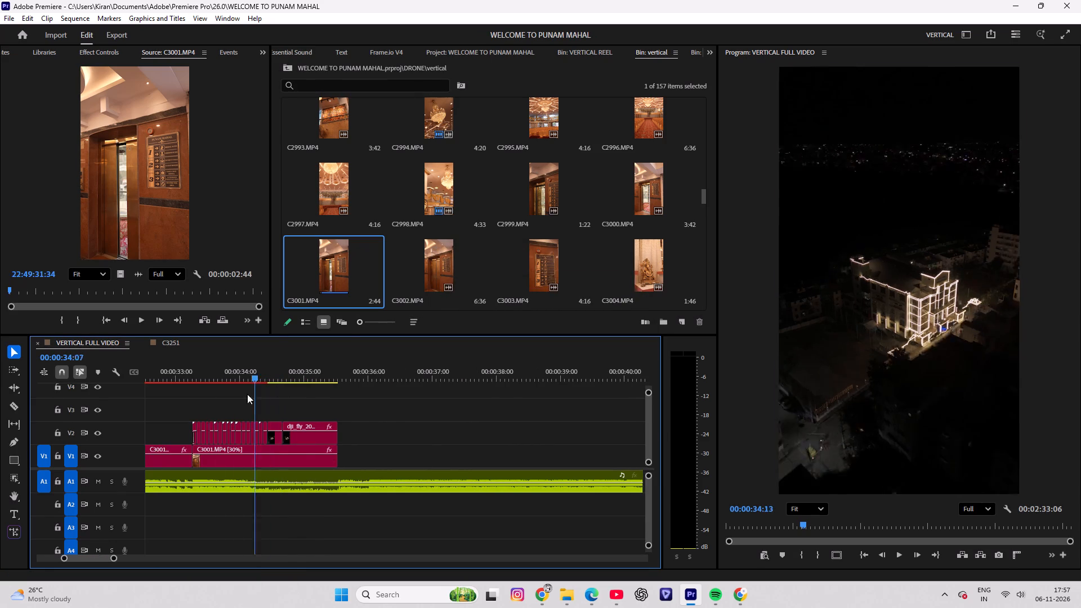
{"action": "left_click_drag", "start_coordinate": [247, 394], "coordinate": [182, 415]}
{"action": "key", "text": "space"}
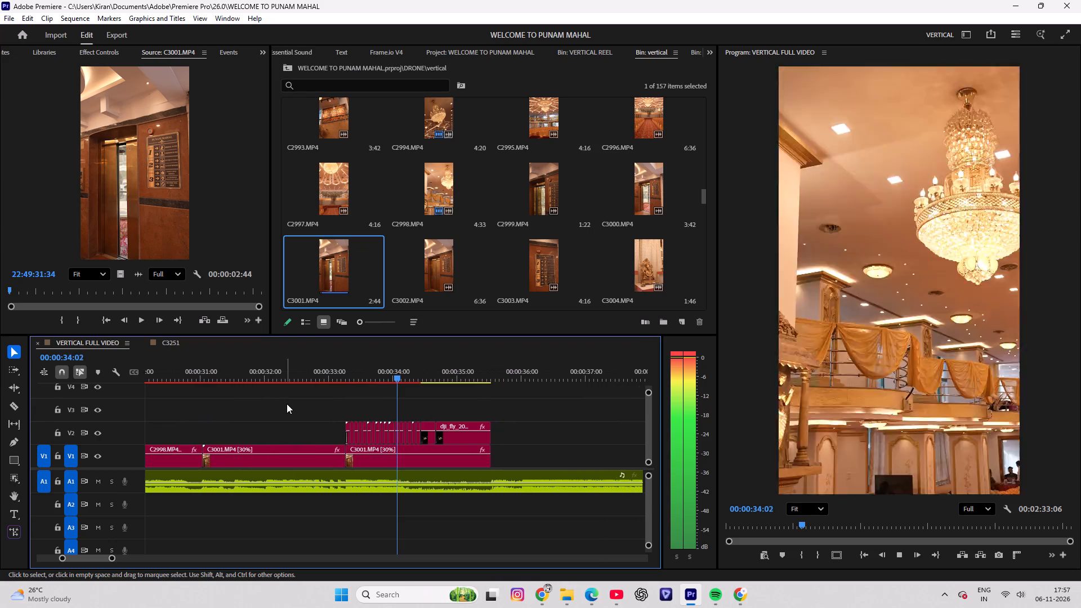
{"action": "key", "text": "space"}
{"action": "key", "text": "space"}
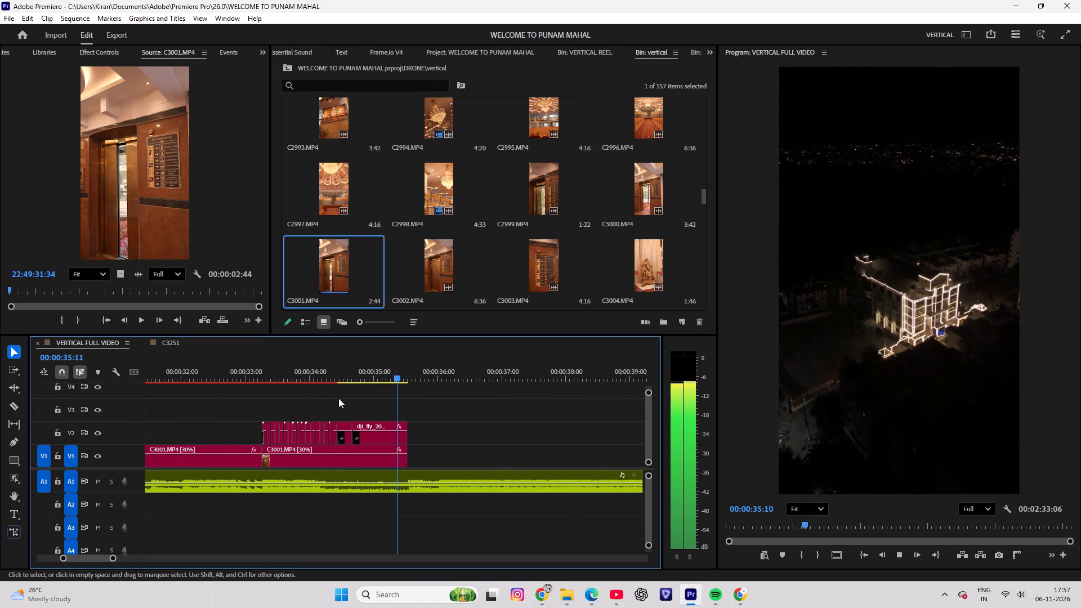
{"action": "key", "text": "space"}
{"action": "scroll", "coordinate": [396, 387], "scroll_direction": "down", "scroll_amount": 11, "text": "alt"}
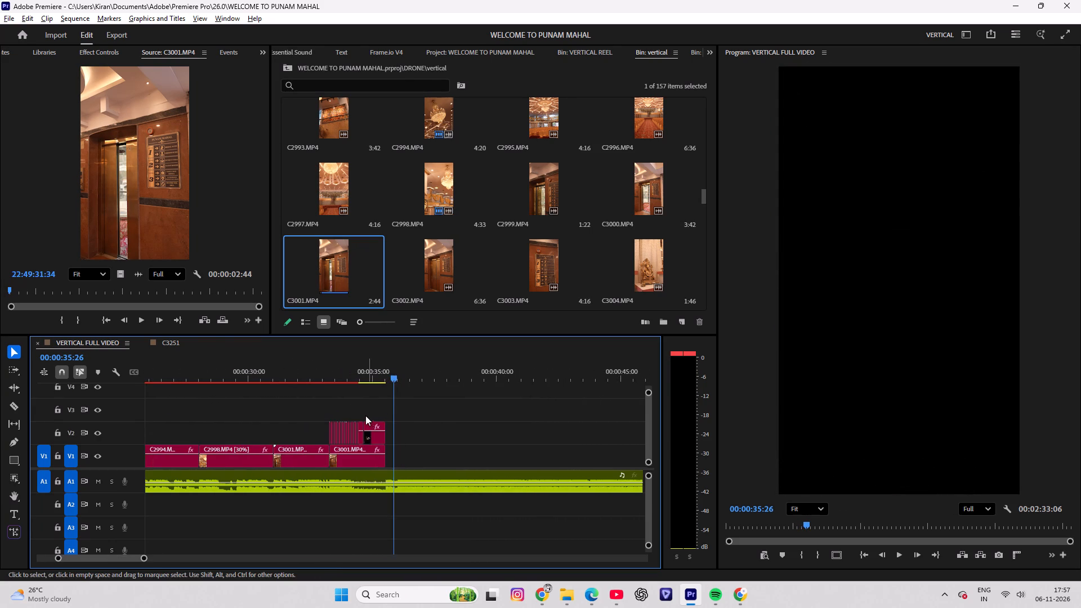
{"action": "scroll", "coordinate": [365, 415], "scroll_direction": "down", "scroll_amount": 3, "text": "alt"}
Save the project again and return the playhead to the start, with the whole sequence in view.
{"action": "key", "text": "ctrl+s"}
{"action": "left_click_drag", "start_coordinate": [385, 371], "coordinate": [37, 421]}
{"action": "scroll", "coordinate": [180, 378], "scroll_direction": "down", "scroll_amount": 8}
{"action": "scroll", "coordinate": [185, 390], "scroll_direction": "down", "scroll_amount": 2, "text": "alt"}
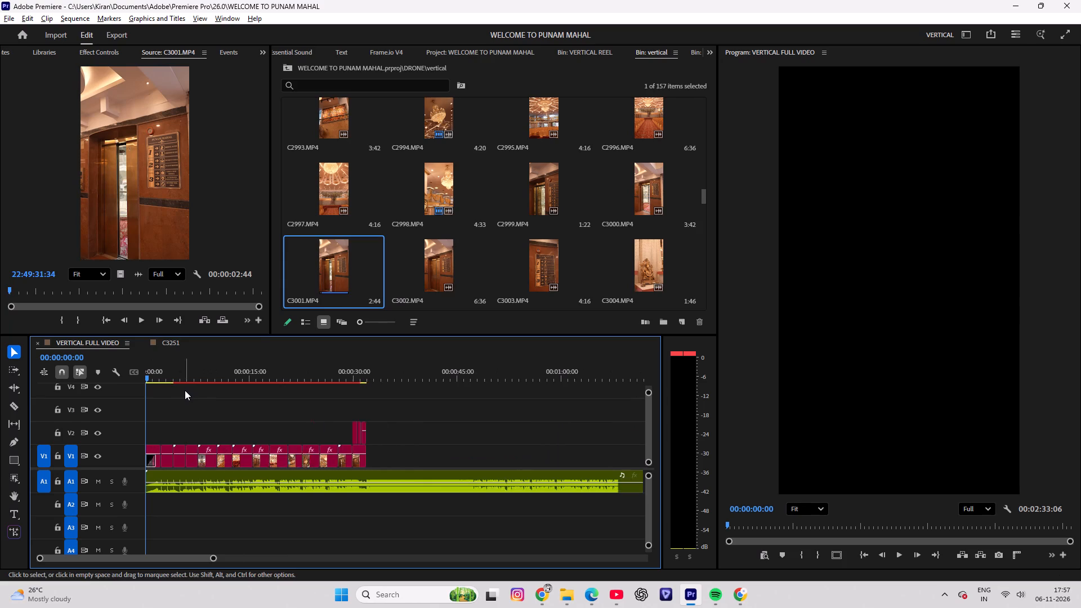
{"action": "scroll", "coordinate": [185, 390], "scroll_direction": "down", "scroll_amount": 10, "text": "alt"}
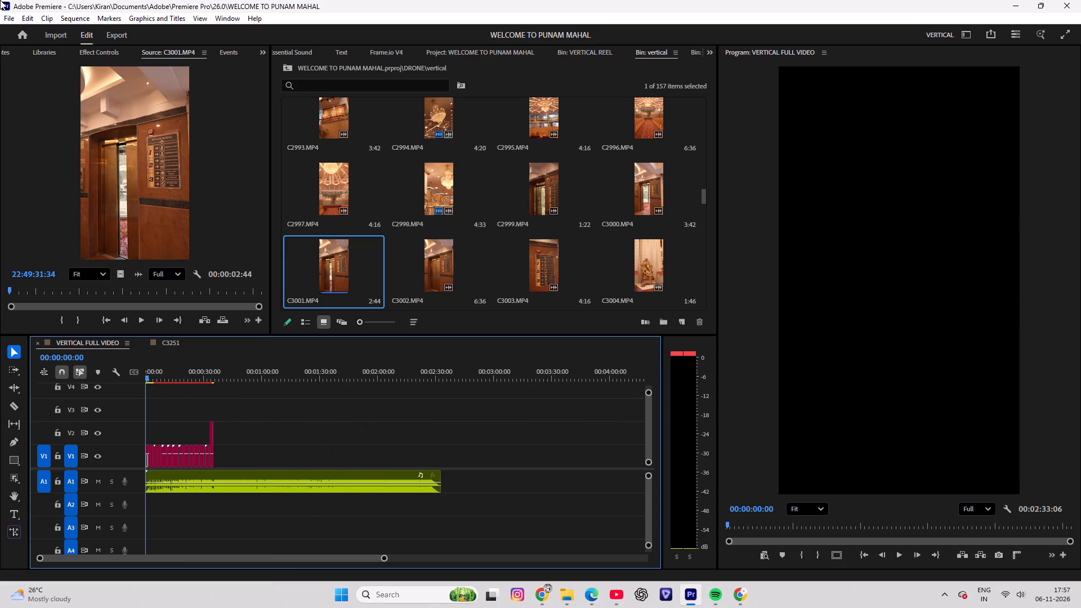
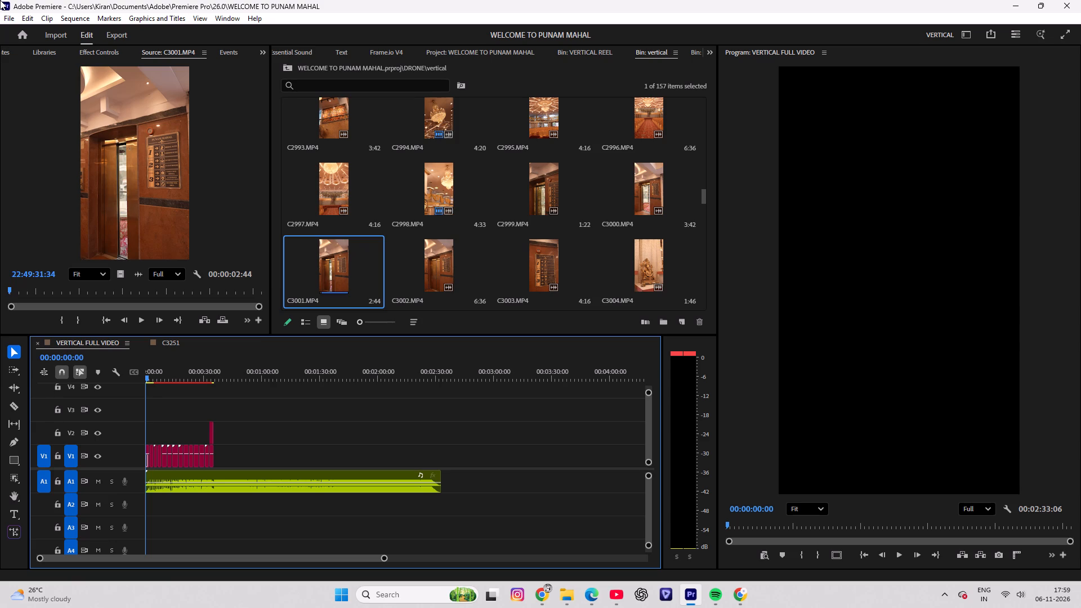
Skim the sequence from the start to past the last video clip, and look through the vertical bin for the next footage.
{"action": "left_click_drag", "start_coordinate": [149, 373], "coordinate": [181, 384]}
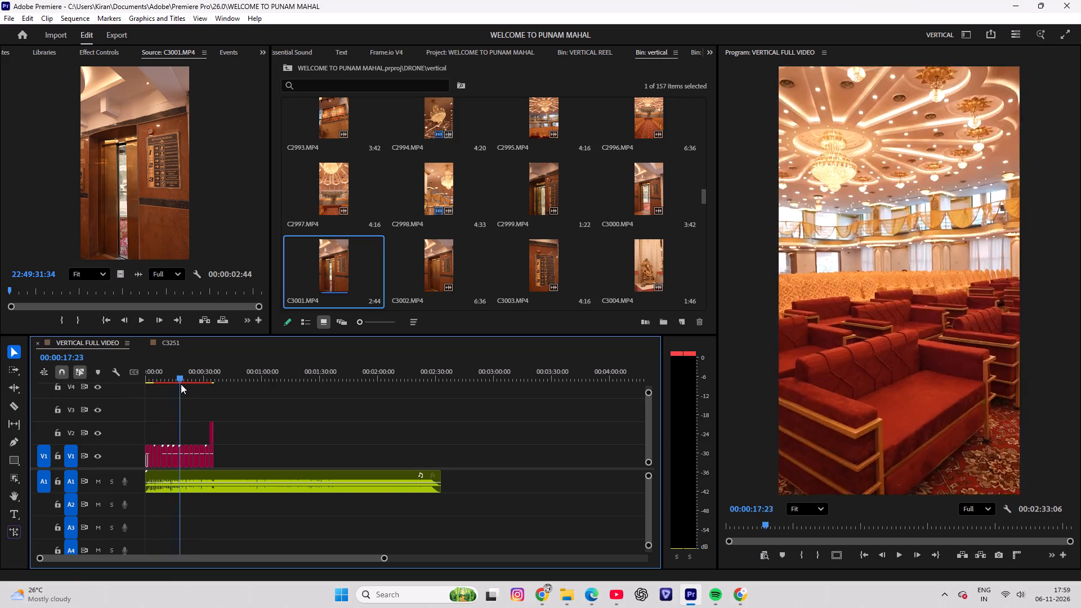
{"action": "left_click_drag", "start_coordinate": [181, 384], "coordinate": [217, 384]}
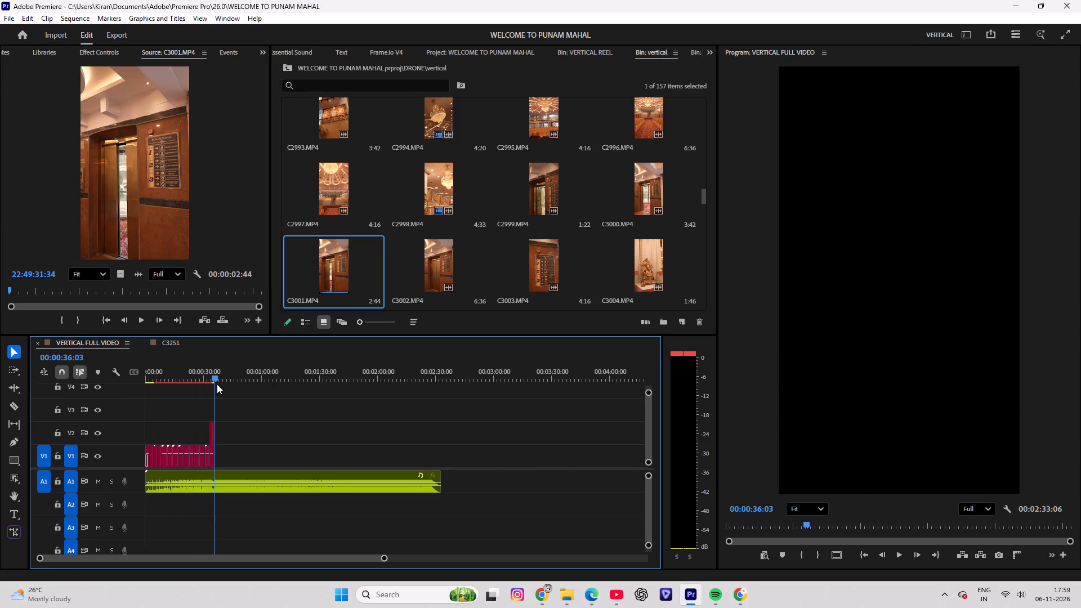
{"action": "left_click_drag", "start_coordinate": [217, 384], "coordinate": [222, 386]}
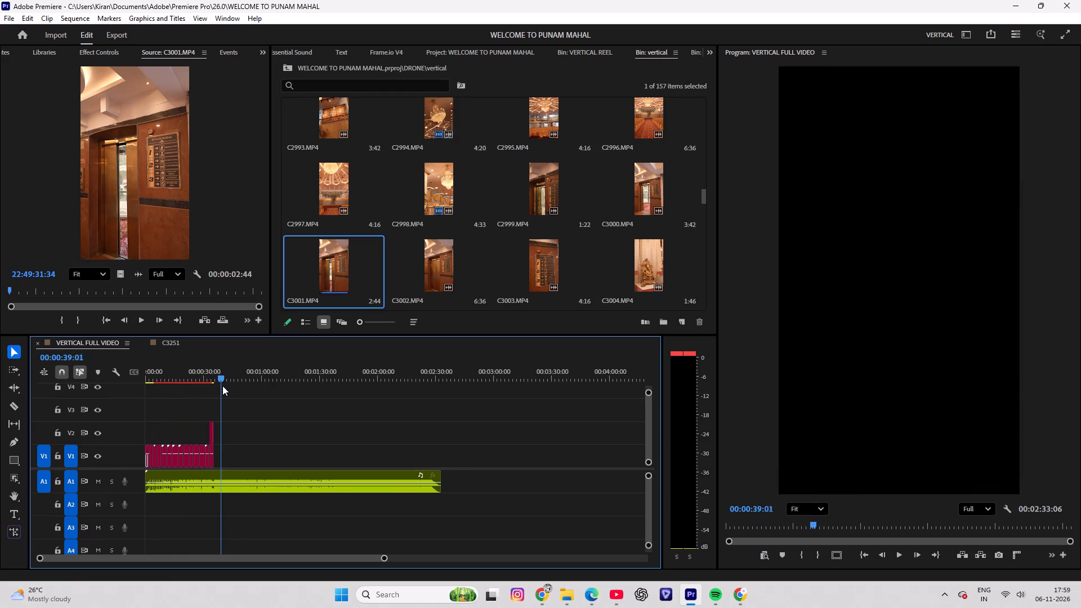
{"action": "left_click_drag", "start_coordinate": [222, 386], "coordinate": [242, 374]}
{"action": "scroll", "coordinate": [454, 223], "scroll_direction": "down", "scroll_amount": 2}
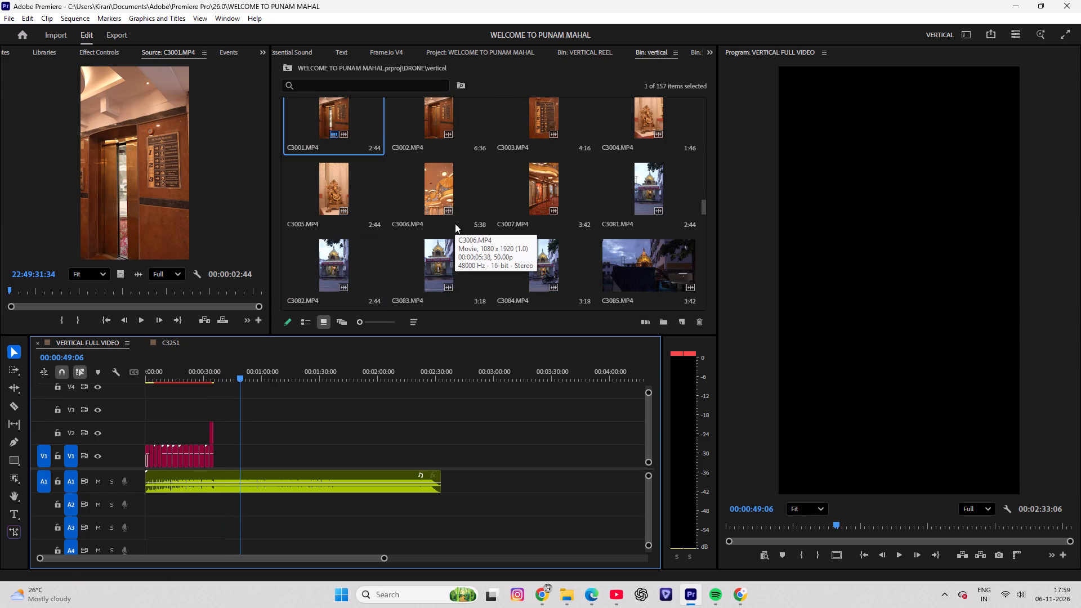
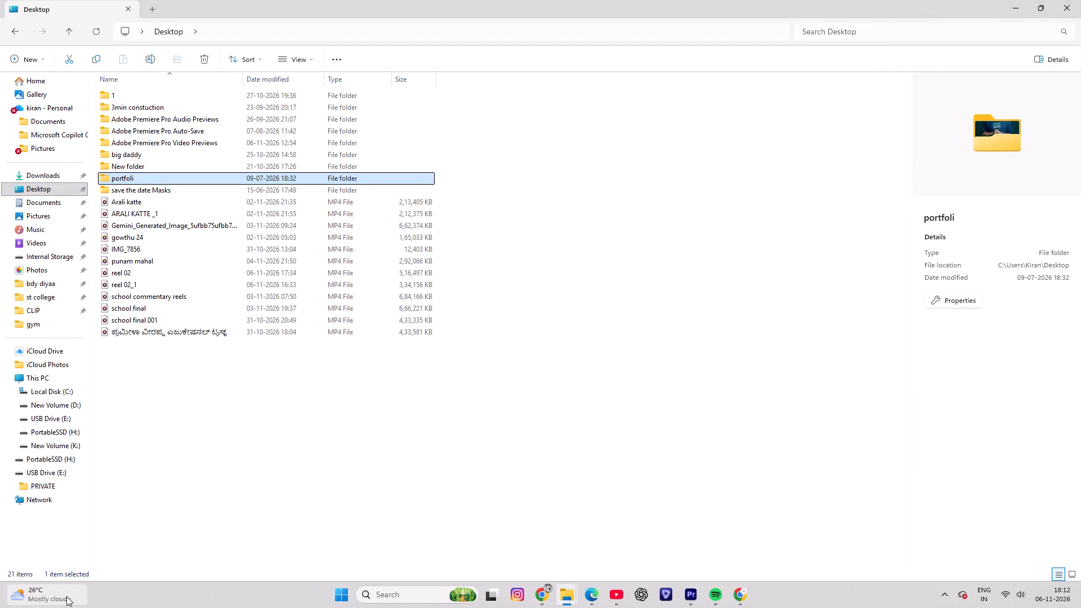
In File Explorer, go up one level from the Desktop folder to browse for the next footage.
{"action": "left_click", "coordinate": [72, 28]}
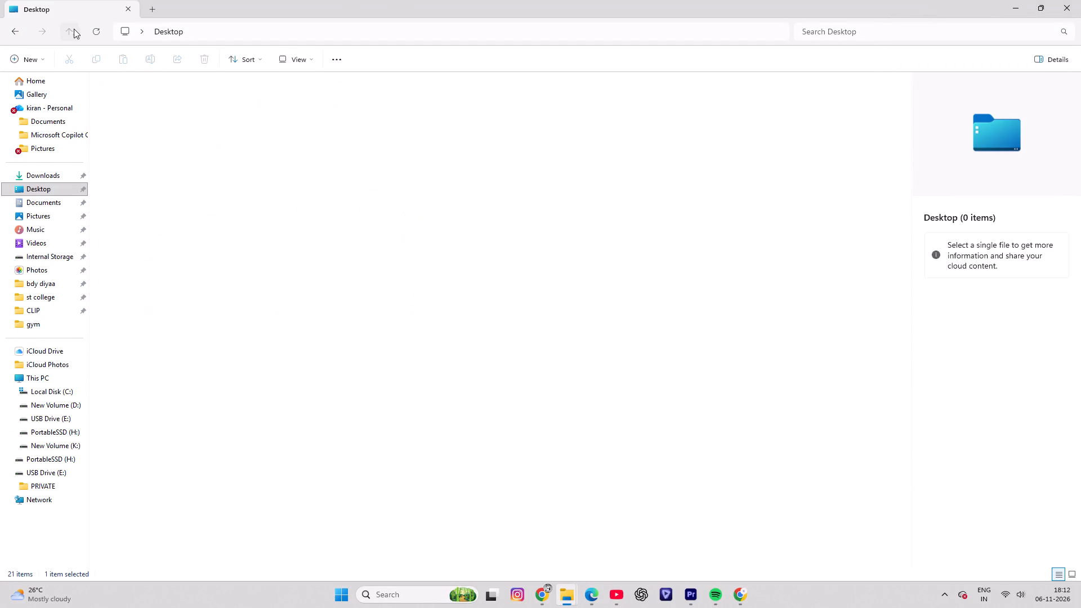
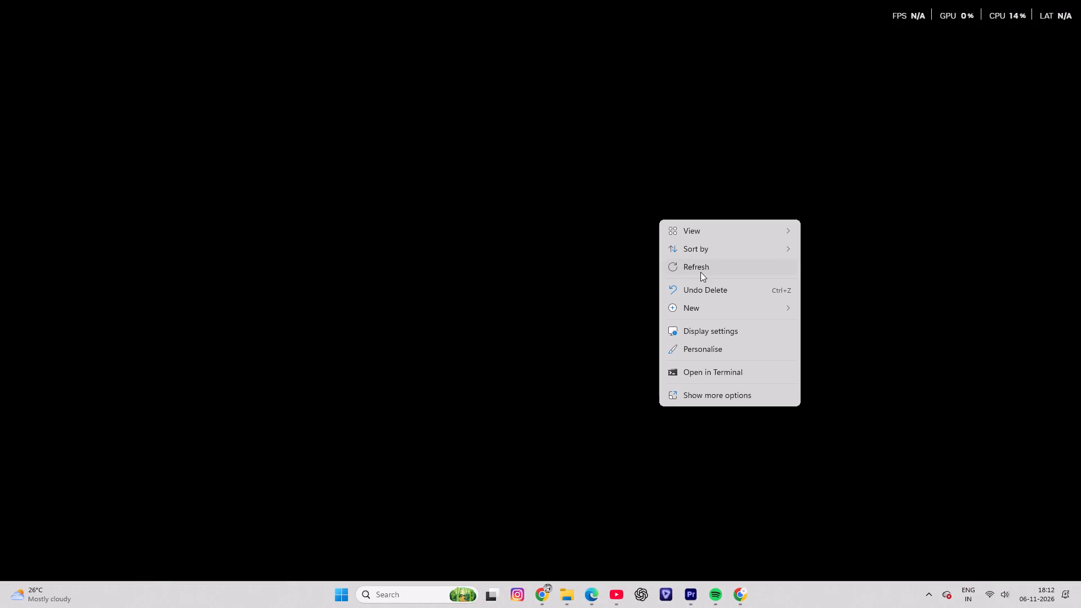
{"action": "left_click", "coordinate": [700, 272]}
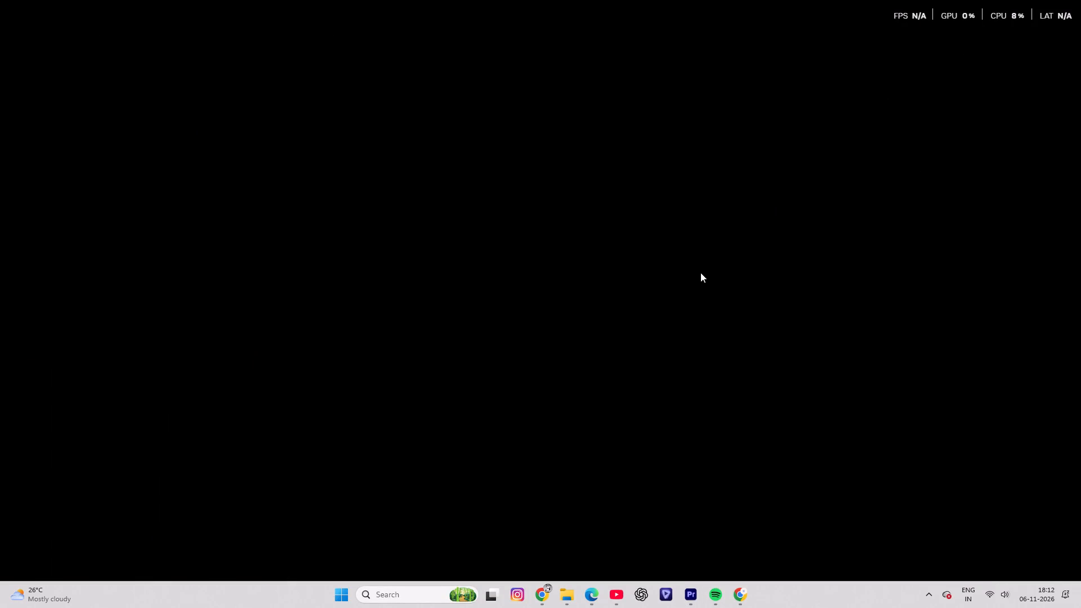
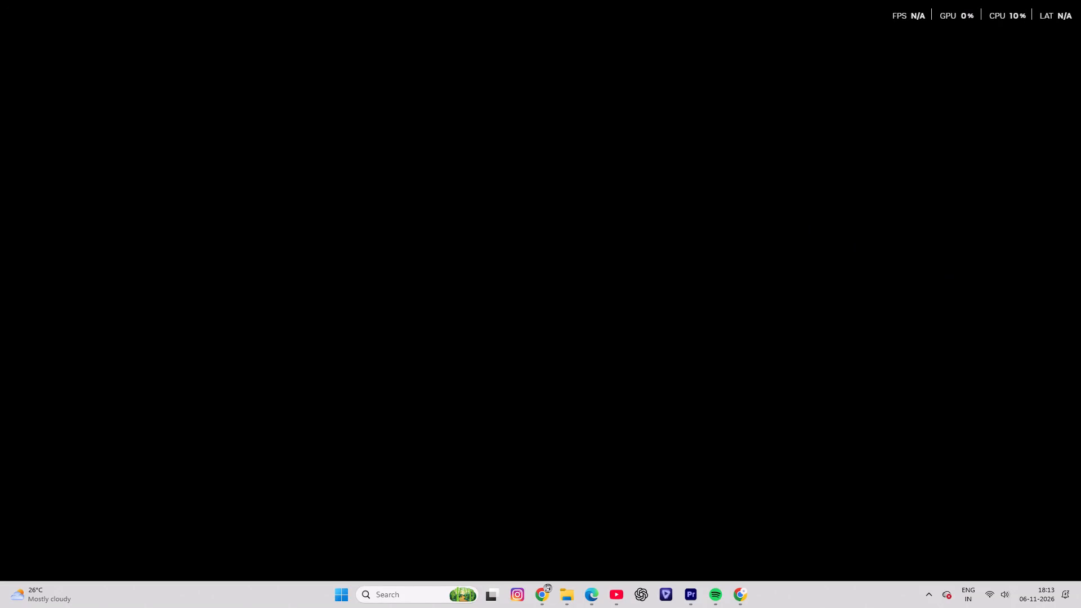
Switch to Premiere Pro and review the flashback clips and drone shot on V2 from 00:00:33:08 to 00:00:34:23.
{"action": "left_click", "coordinate": [685, 598]}
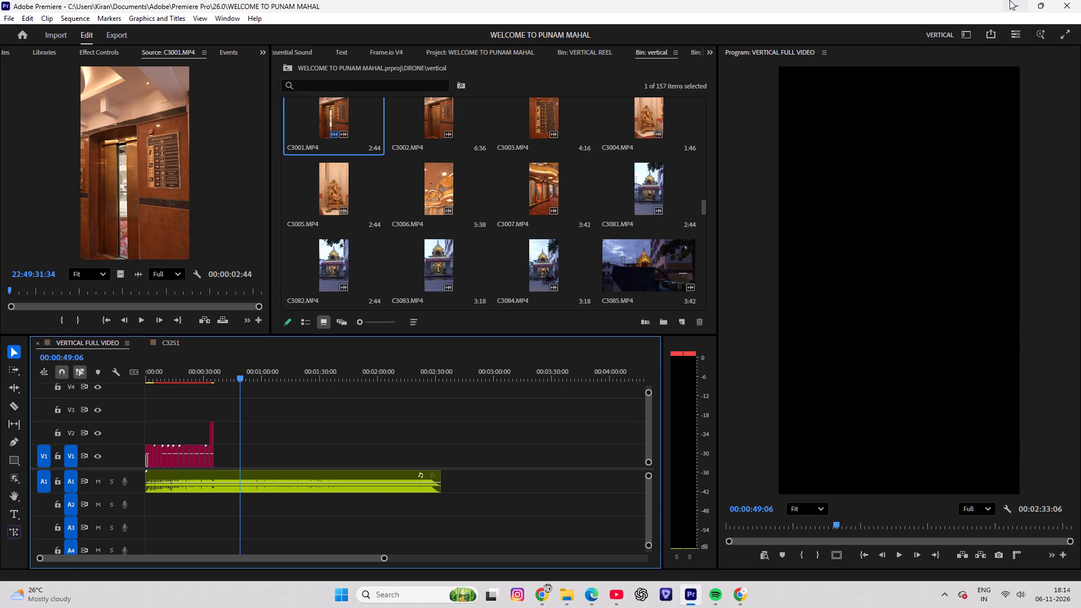
{"action": "scroll", "coordinate": [230, 432], "scroll_direction": "up", "scroll_amount": 9, "text": "alt"}
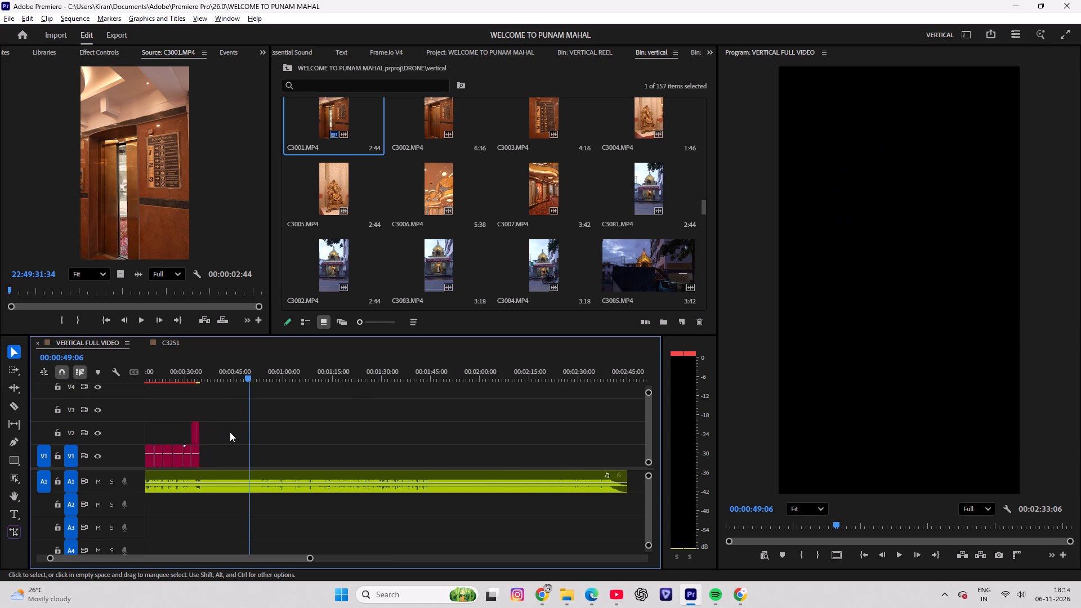
{"action": "scroll", "coordinate": [230, 432], "scroll_direction": "up", "scroll_amount": 20, "text": "alt"}
{"action": "scroll", "coordinate": [230, 432], "scroll_direction": "up", "scroll_amount": 20, "text": "alt"}
{"action": "scroll", "coordinate": [230, 432], "scroll_direction": "up", "scroll_amount": 5, "text": "alt"}
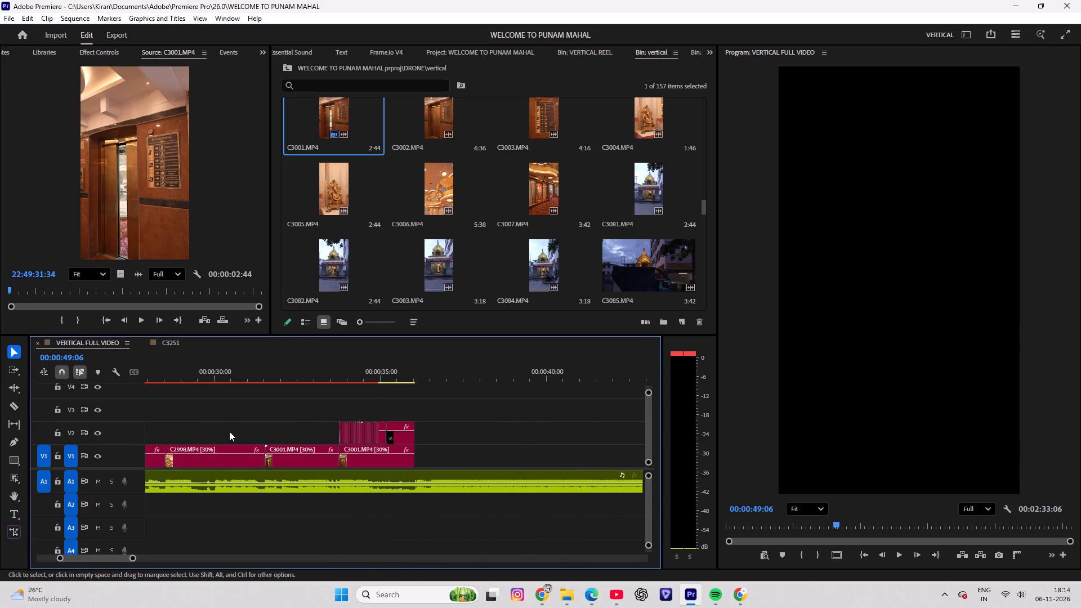
{"action": "scroll", "coordinate": [249, 443], "scroll_direction": "up", "scroll_amount": 12, "text": "alt"}
{"action": "left_click_drag", "start_coordinate": [410, 371], "coordinate": [409, 374]}
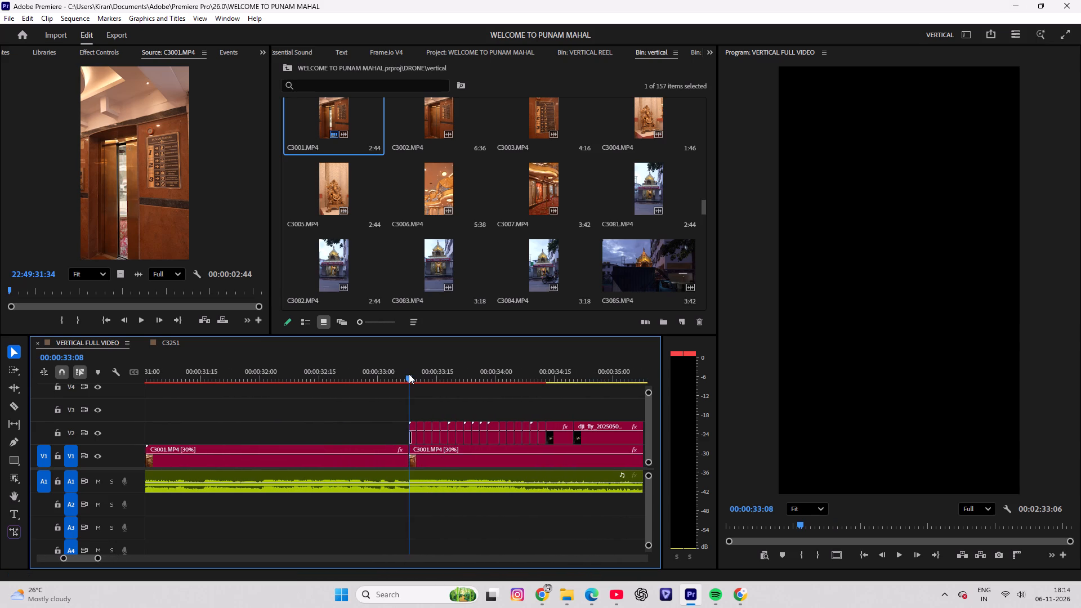
{"action": "left_click_drag", "start_coordinate": [409, 374], "coordinate": [451, 374]}
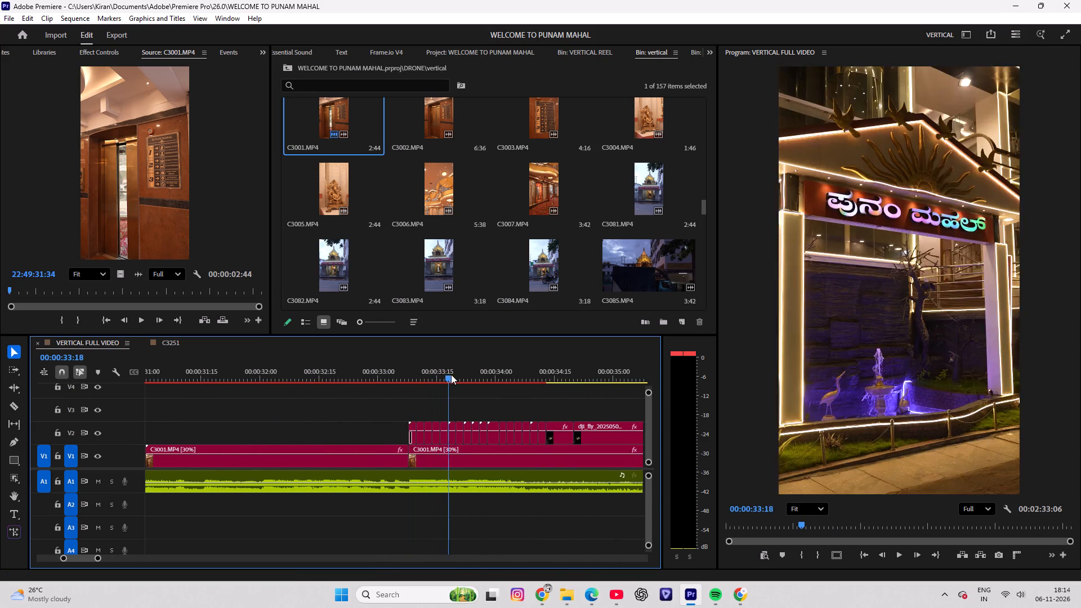
{"action": "left_click_drag", "start_coordinate": [451, 374], "coordinate": [517, 374]}
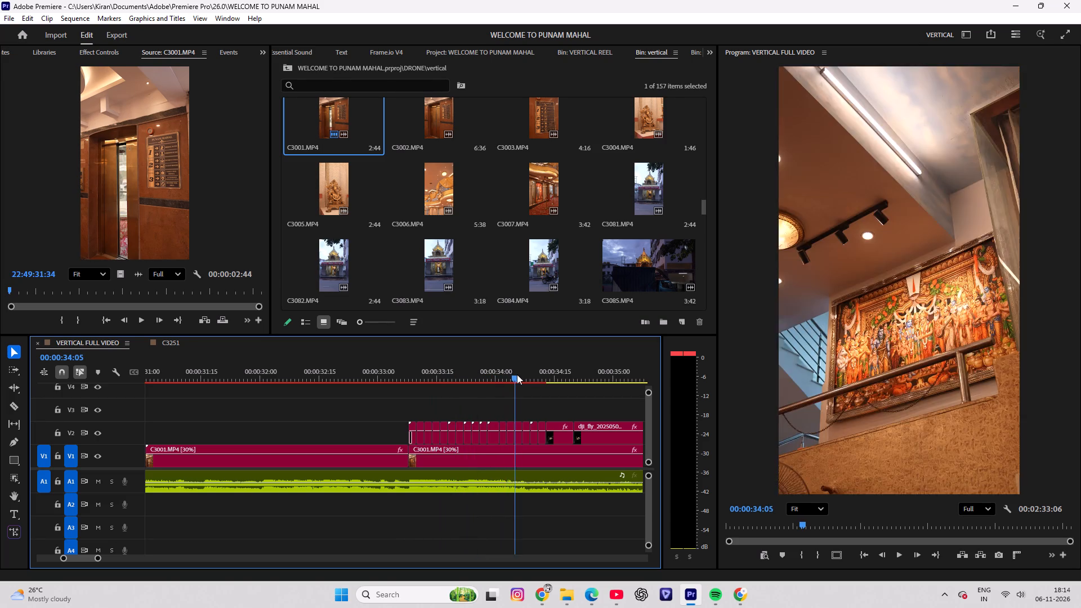
{"action": "left_click_drag", "start_coordinate": [517, 374], "coordinate": [577, 373]}
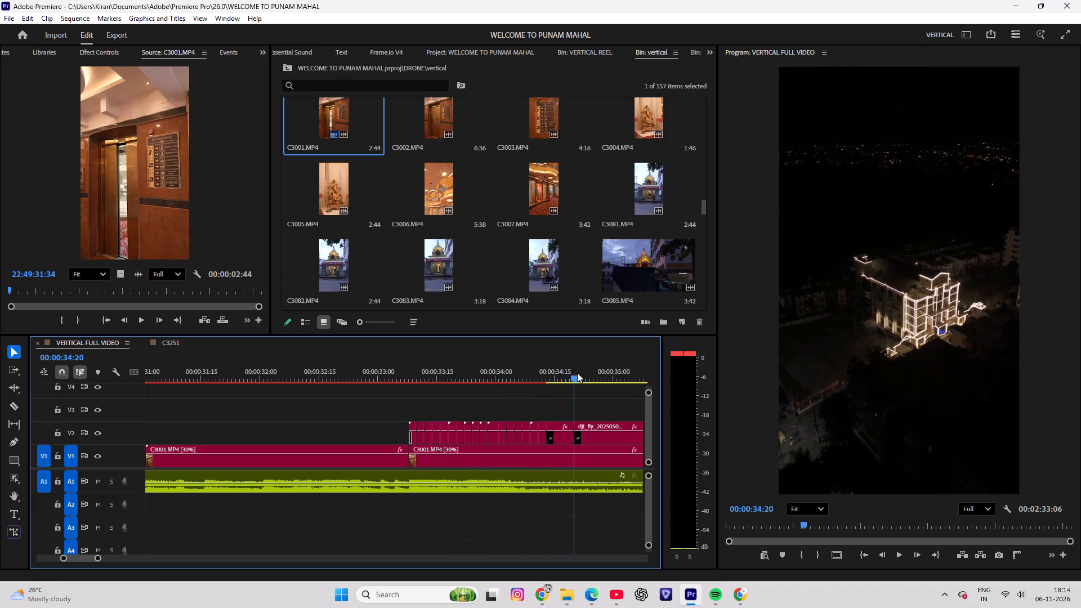
{"action": "left_click_drag", "start_coordinate": [577, 373], "coordinate": [588, 372]}
Save the project.
{"action": "key", "text": "ctrl+s"}
{"action": "key", "text": "ctrl+s"}
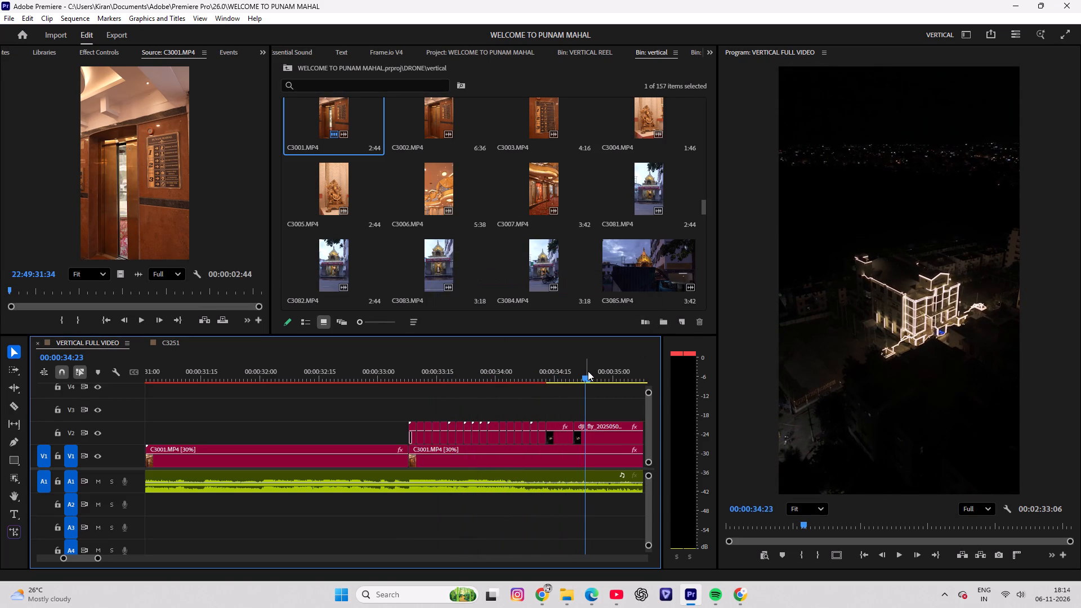
Place the playhead at the end of the drone shot, 00:00:35:16, and look over the remaining music and the earlier clips.
{"action": "scroll", "coordinate": [588, 371], "scroll_direction": "down", "scroll_amount": 5, "text": "alt"}
{"action": "scroll", "coordinate": [581, 385], "scroll_direction": "down", "scroll_amount": 10}
{"action": "scroll", "coordinate": [553, 427], "scroll_direction": "down", "scroll_amount": 3, "text": "alt"}
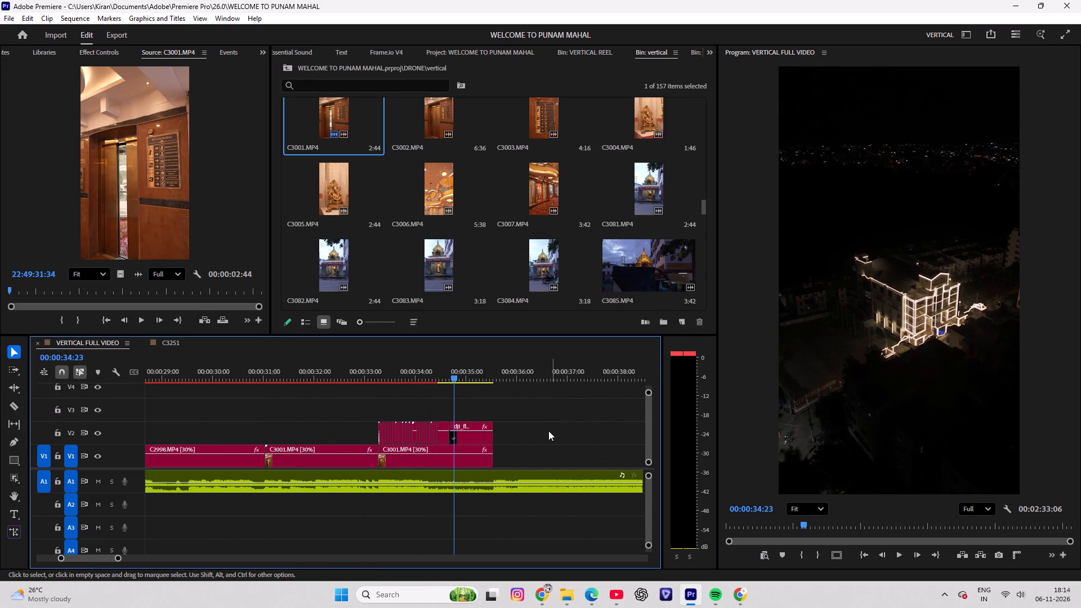
{"action": "left_click", "coordinate": [493, 374]}
{"action": "scroll", "coordinate": [542, 451], "scroll_direction": "down", "scroll_amount": 13}
{"action": "scroll", "coordinate": [535, 470], "scroll_direction": "down", "scroll_amount": 8}
{"action": "scroll", "coordinate": [531, 476], "scroll_direction": "down", "scroll_amount": 15}
{"action": "scroll", "coordinate": [528, 489], "scroll_direction": "down", "scroll_amount": 10}
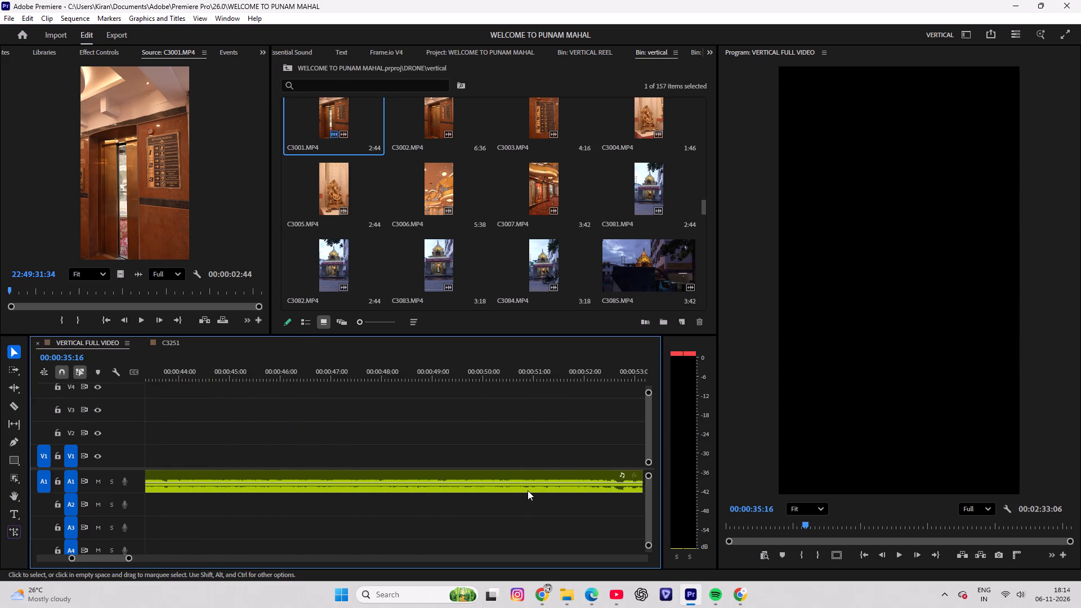
{"action": "scroll", "coordinate": [528, 490], "scroll_direction": "down", "scroll_amount": 5}
{"action": "scroll", "coordinate": [527, 492], "scroll_direction": "down", "scroll_amount": 5, "text": "alt"}
{"action": "scroll", "coordinate": [527, 492], "scroll_direction": "up", "scroll_amount": 5}
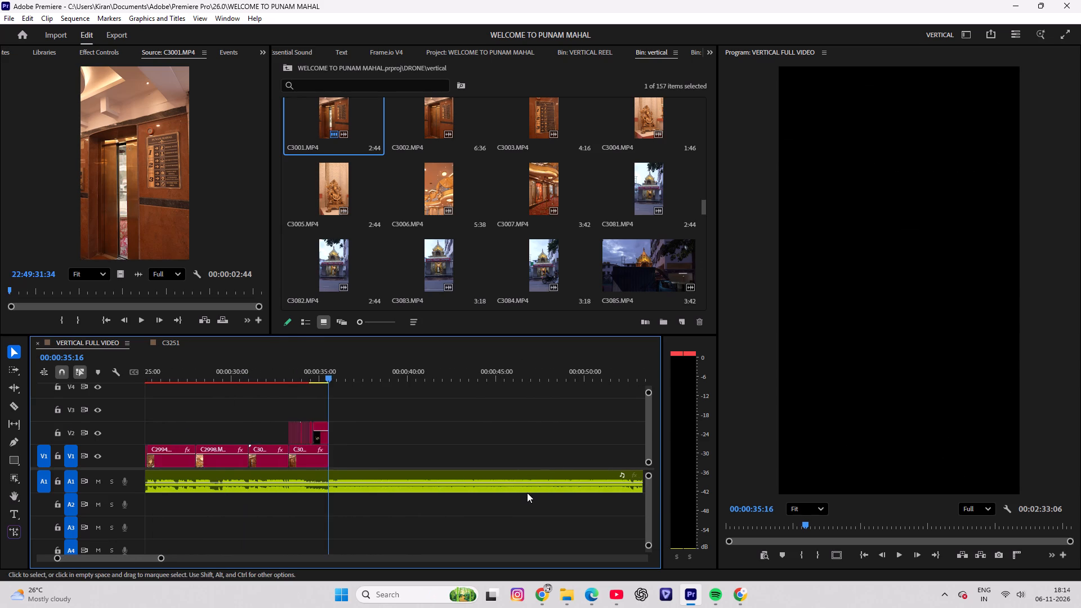
{"action": "scroll", "coordinate": [527, 493], "scroll_direction": "up", "scroll_amount": 20}
{"action": "scroll", "coordinate": [527, 493], "scroll_direction": "up", "scroll_amount": 1}
Save the project again.
{"action": "key", "text": "ctrl+s"}
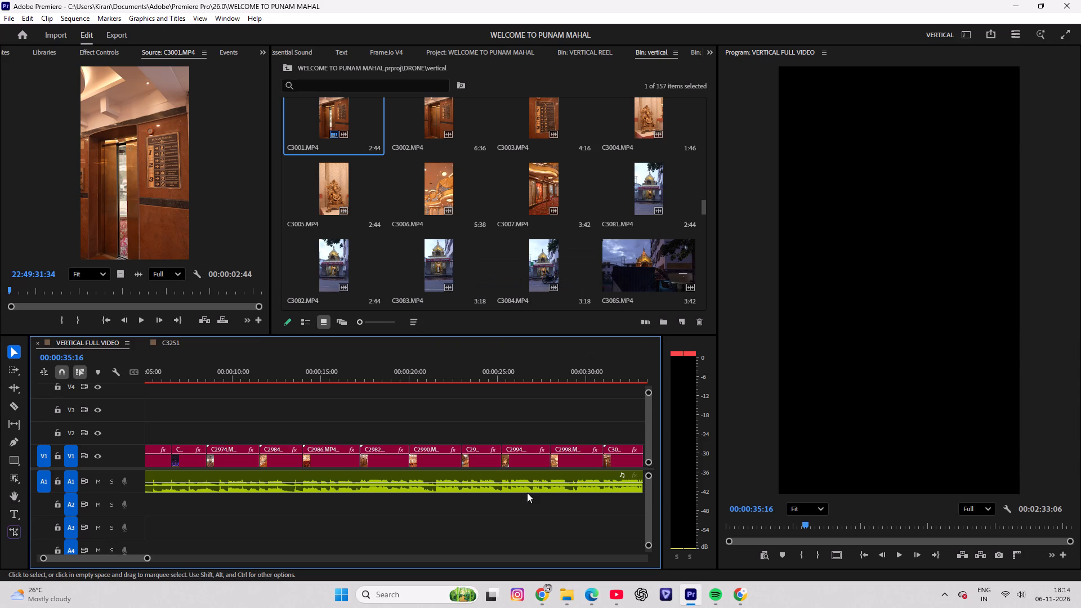
{"action": "key", "text": "ctrl+s"}
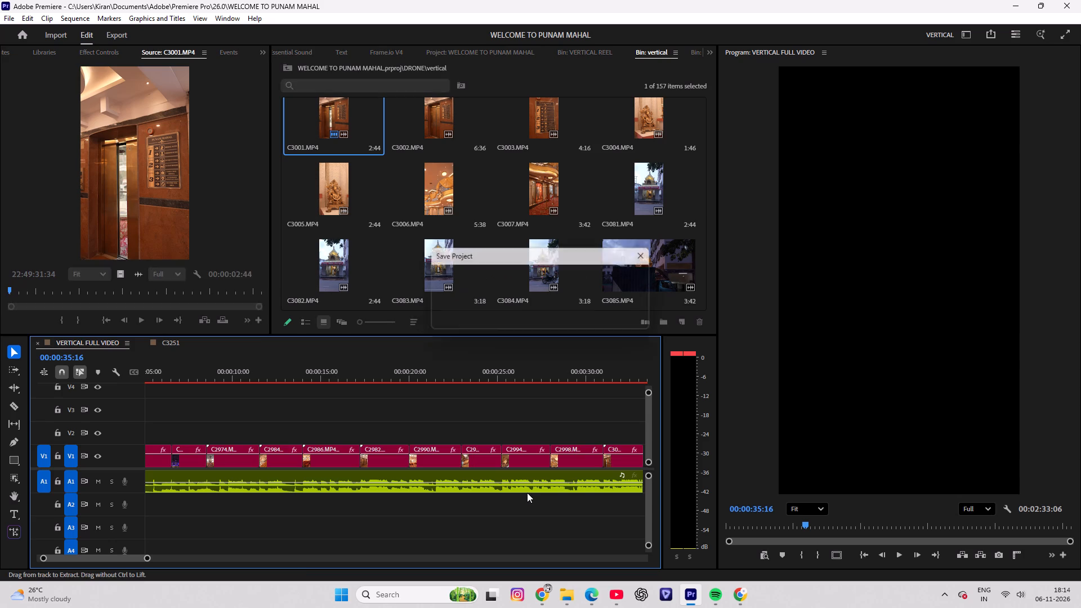